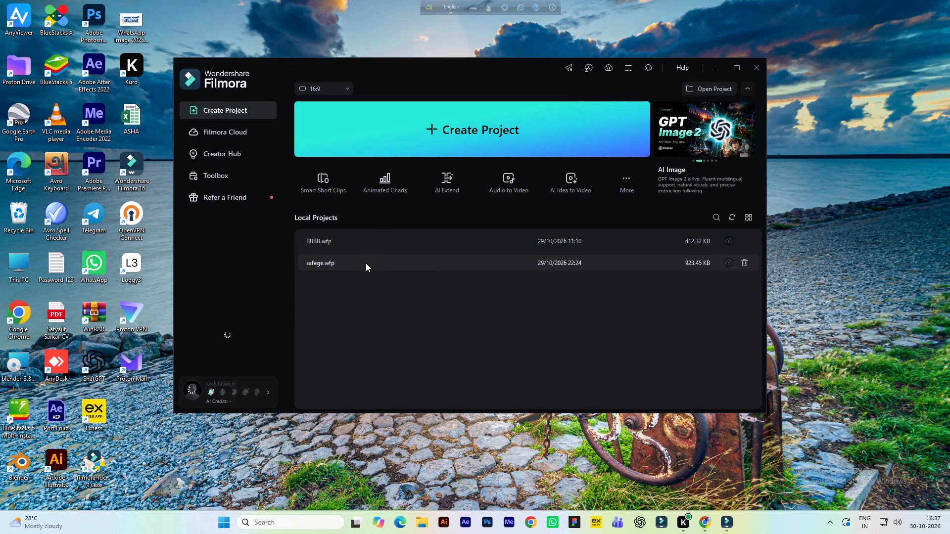
Delete the safege.wfp project from the local projects list.
left_click(745, 261)
left_click(527, 230)
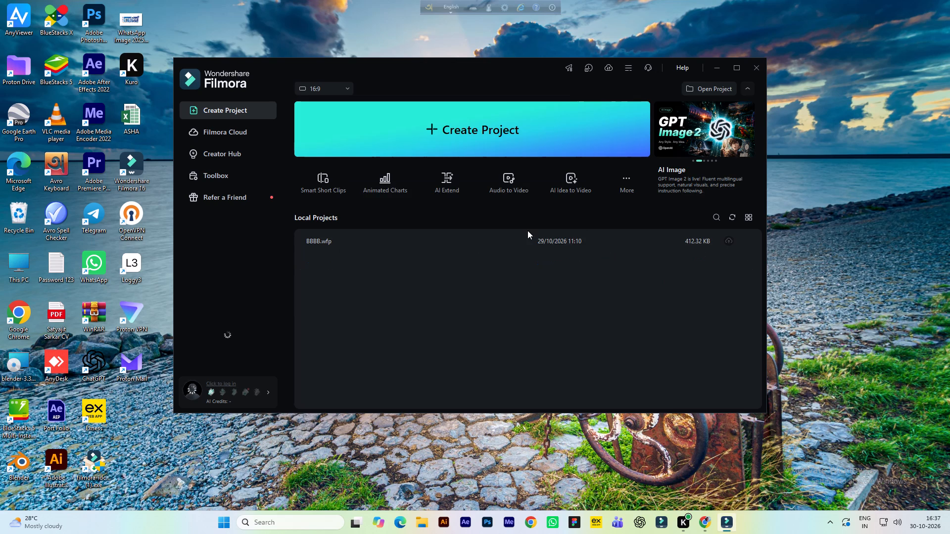
Create a new video project in the 16:9 aspect ratio.
left_click(414, 127)
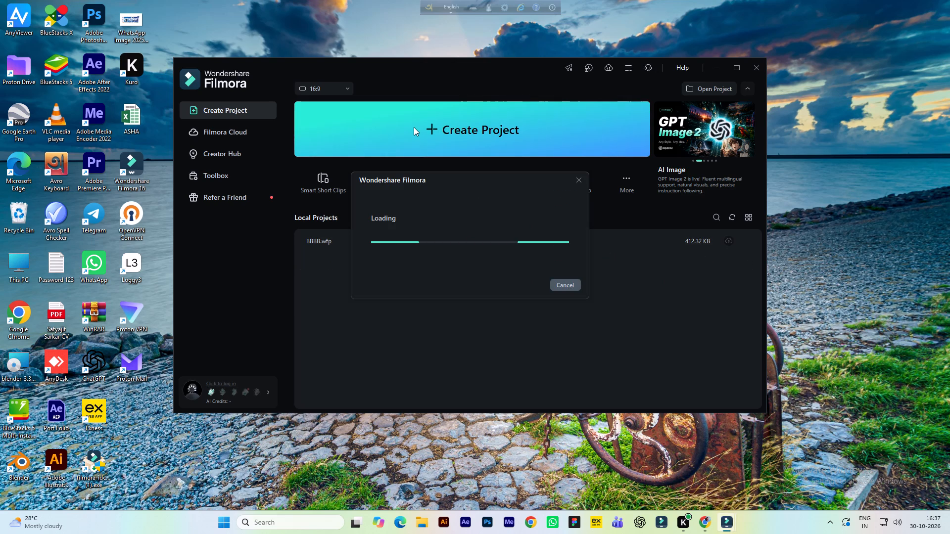
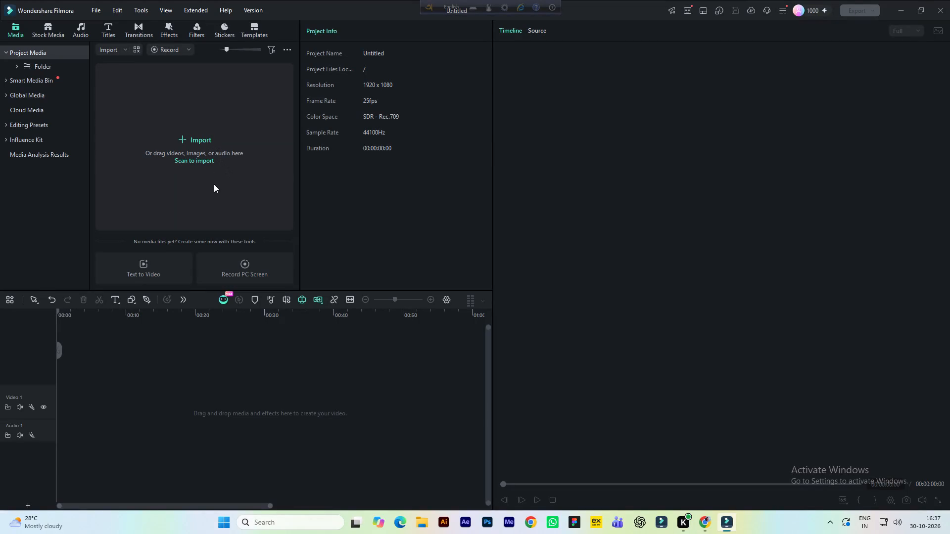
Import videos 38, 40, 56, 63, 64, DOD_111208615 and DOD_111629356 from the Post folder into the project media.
left_click(188, 140)
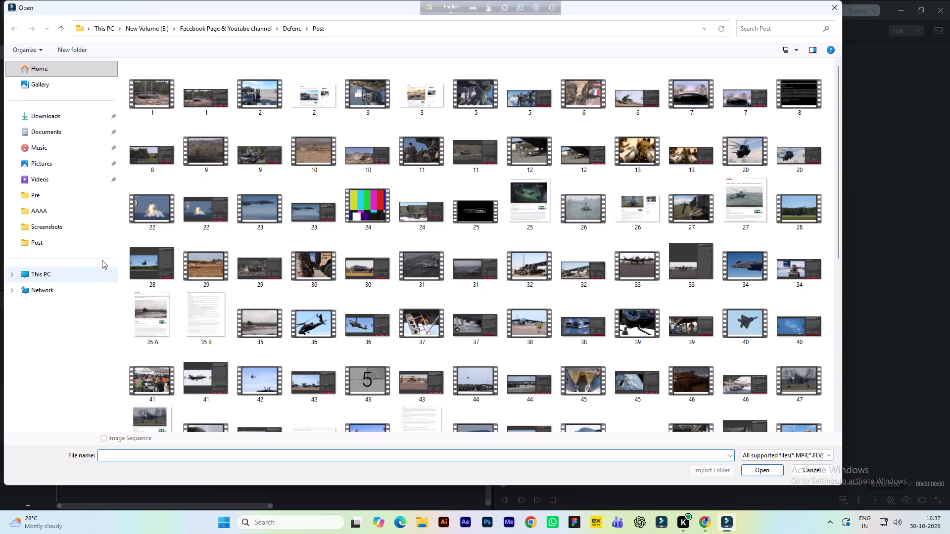
scroll(529, 264, "up", 4)
scroll(441, 373, "down", 4)
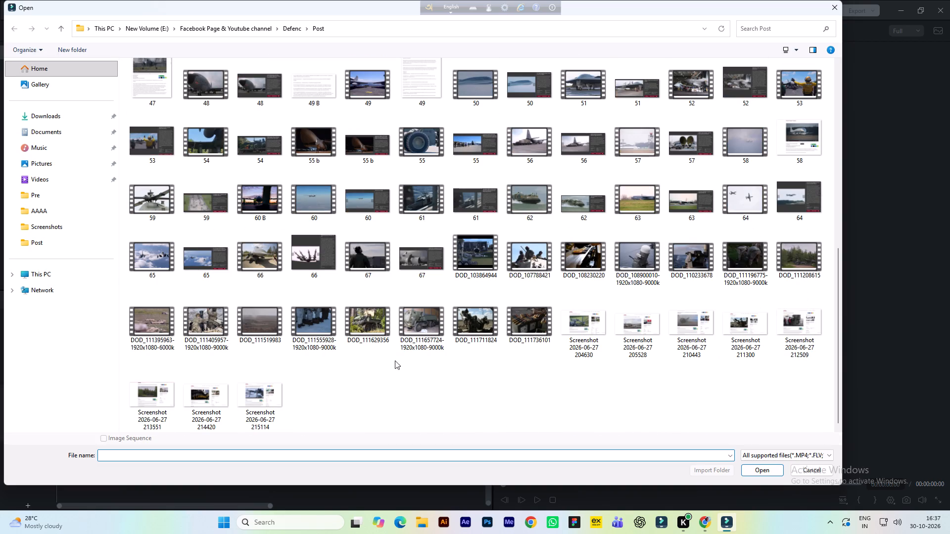
left_click(316, 327)
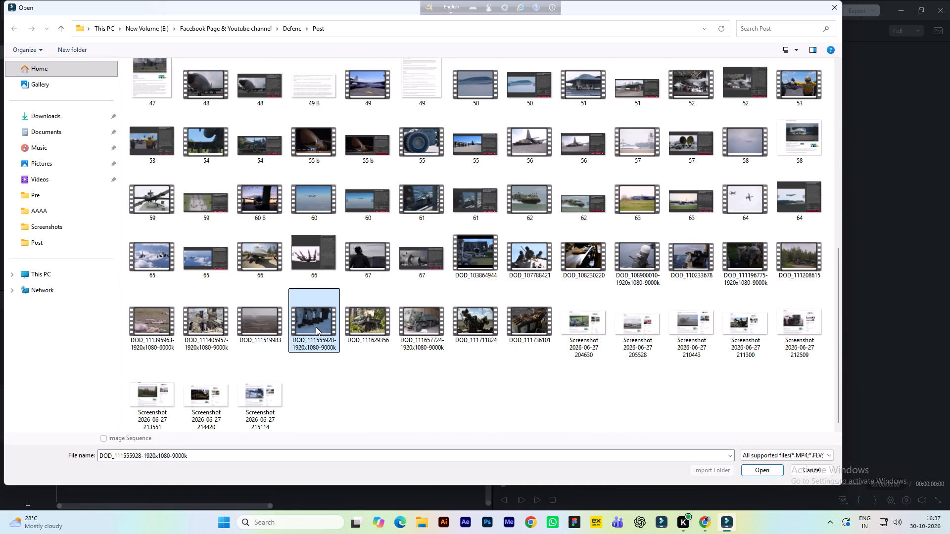
left_click(368, 322)
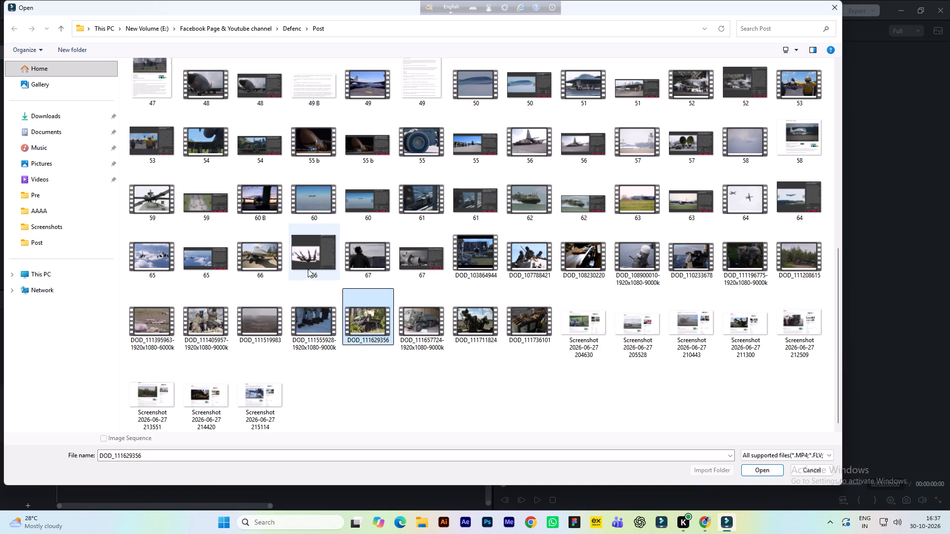
left_click(789, 264, "ctrl")
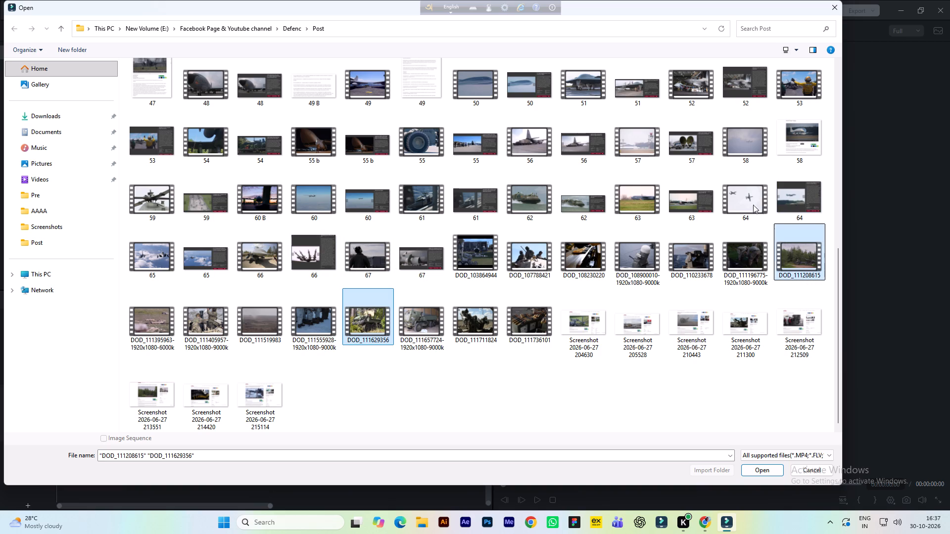
left_click(746, 205, "ctrl")
left_click(625, 201, "ctrl")
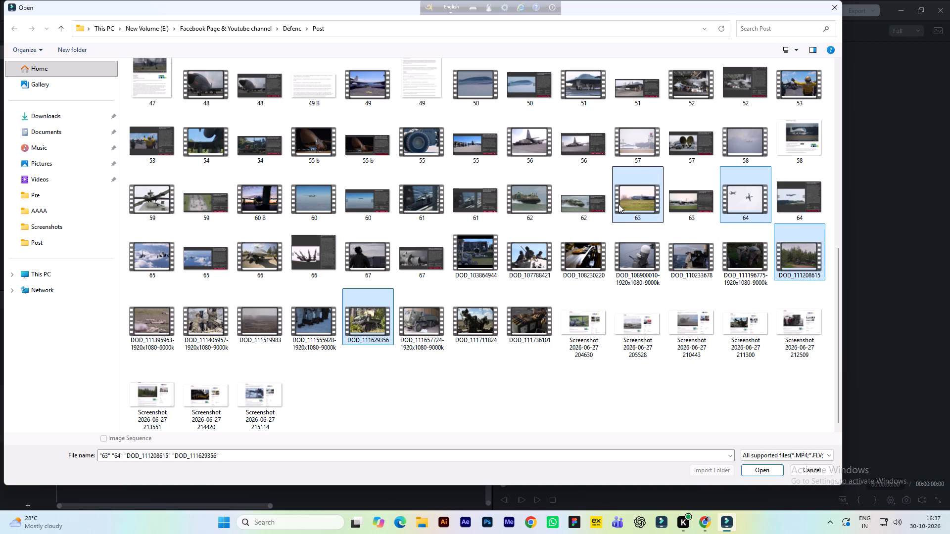
left_click(537, 143, "ctrl")
scroll(551, 155, "up", 1)
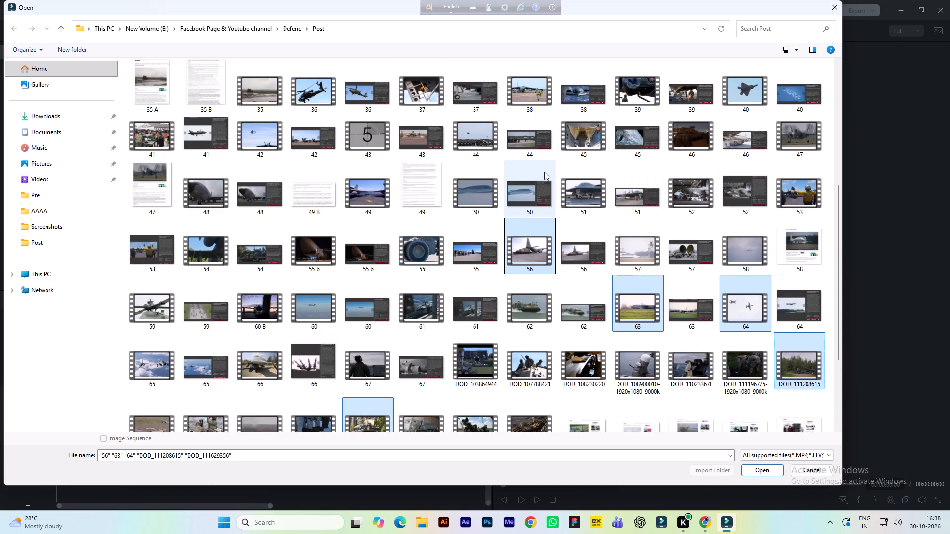
left_click(737, 88, "ctrl")
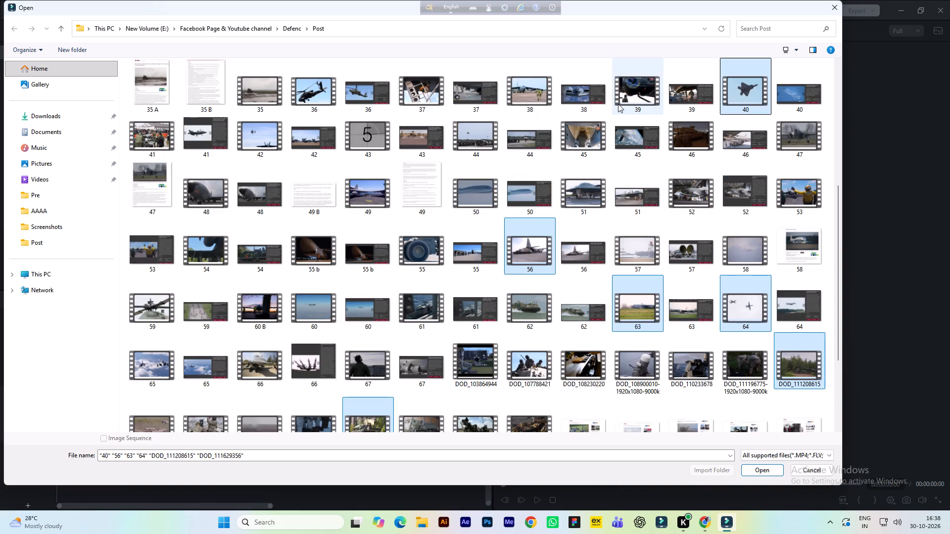
left_click(533, 97, "ctrl")
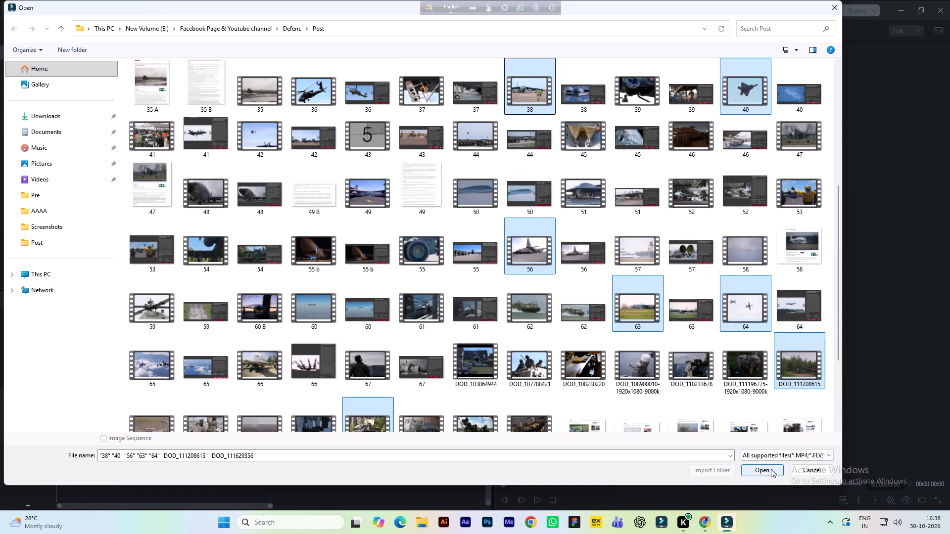
left_click(771, 469)
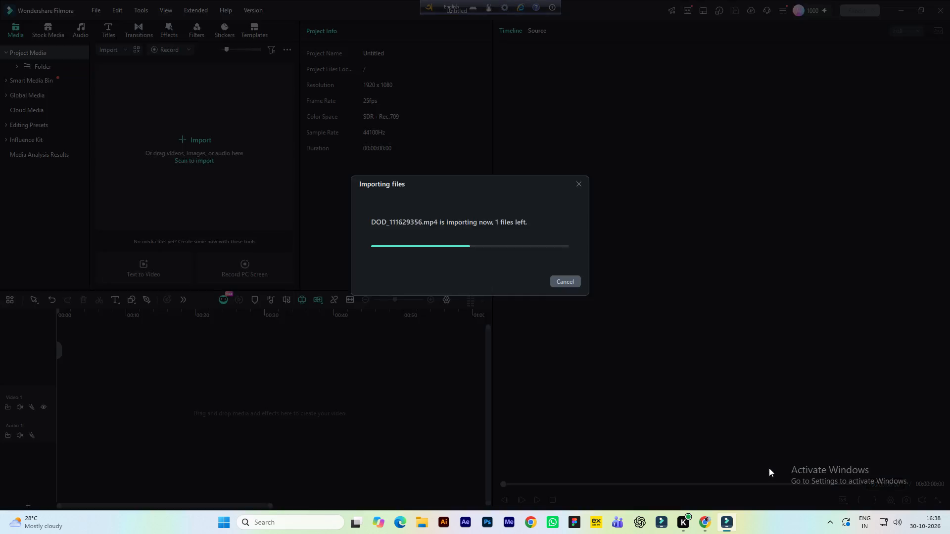
left_click(518, 270)
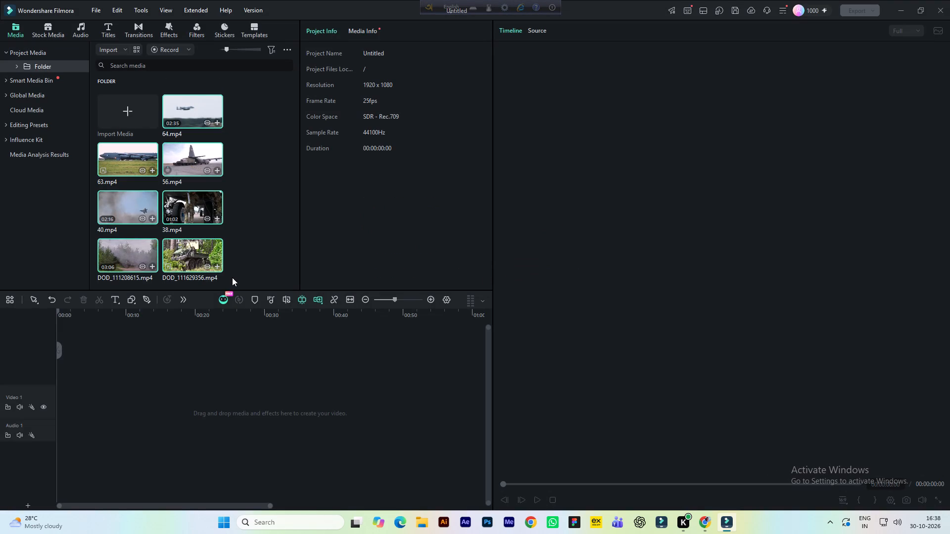
Start saving the untitled project as a Filmora project file.
key("ctrl+s")
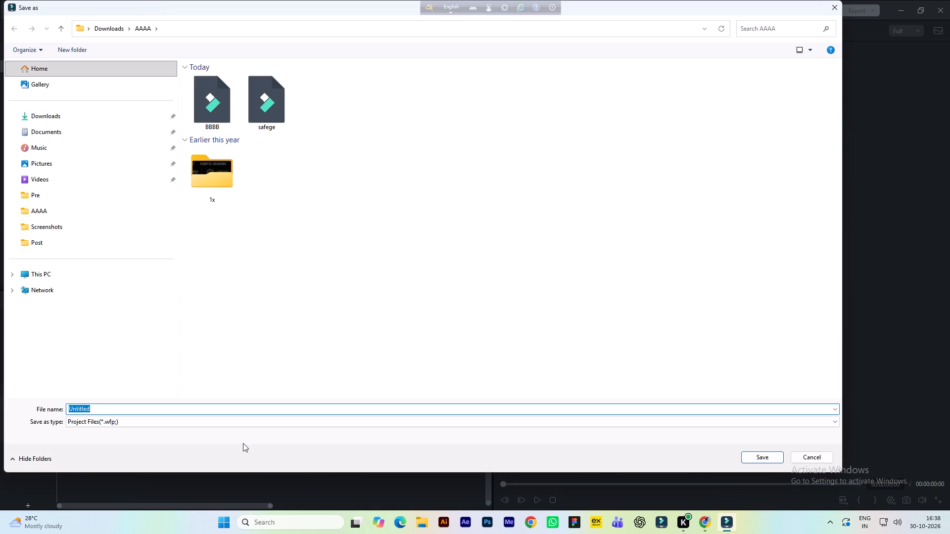
Save the project as safege in the Downloads > AAAA folder, replacing the existing project file.
left_click(99, 405)
left_click_drag(95, 409, 60, 409)
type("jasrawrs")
left_click(285, 114)
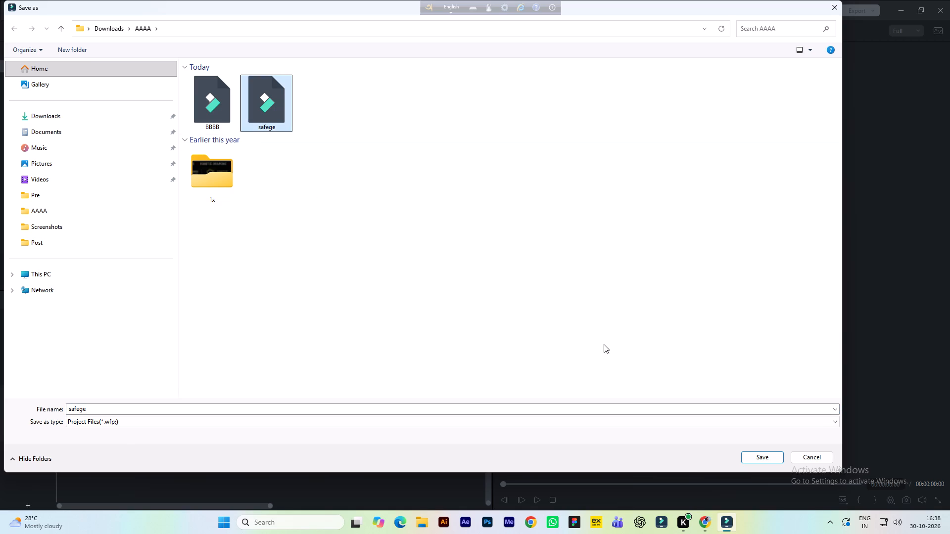
left_click(771, 457)
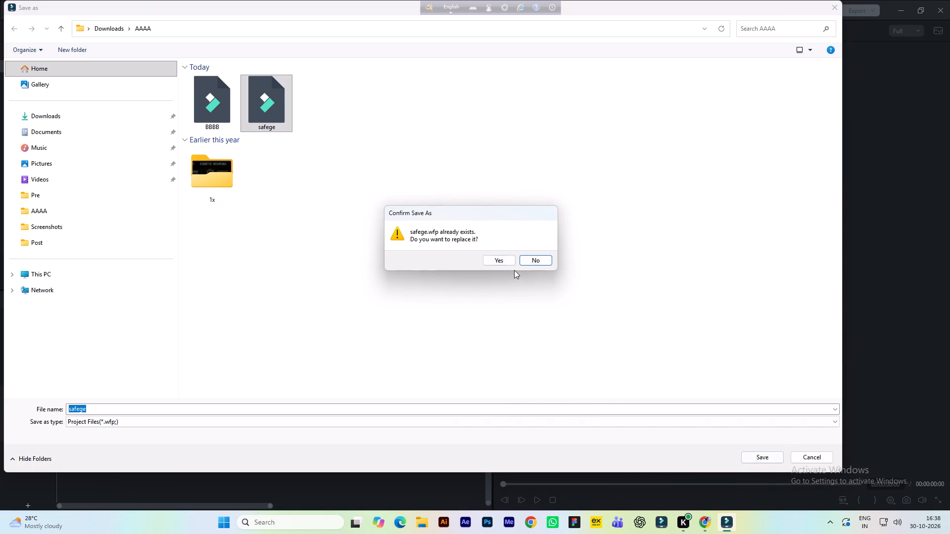
left_click(507, 258)
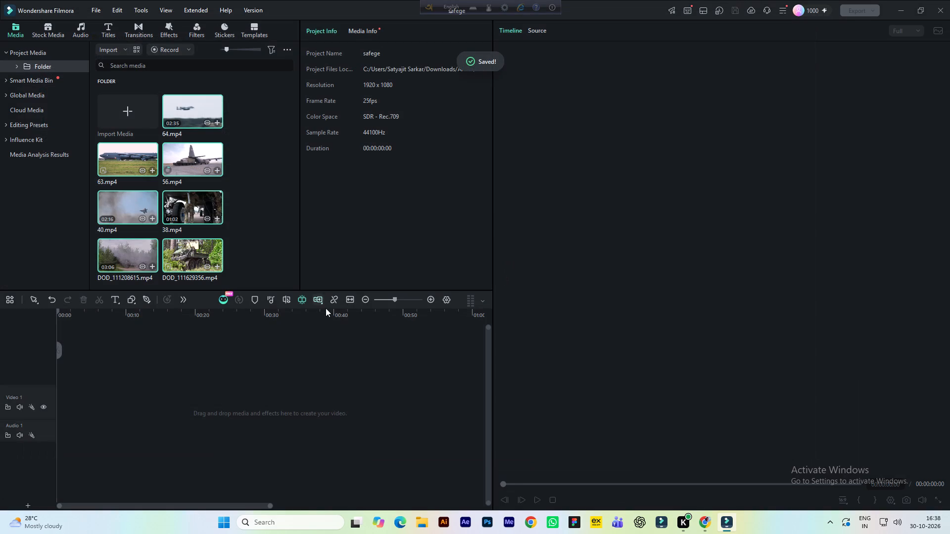
Switch to File Explorer and check the project files in the Downloads > AAAA folder.
left_click(418, 523)
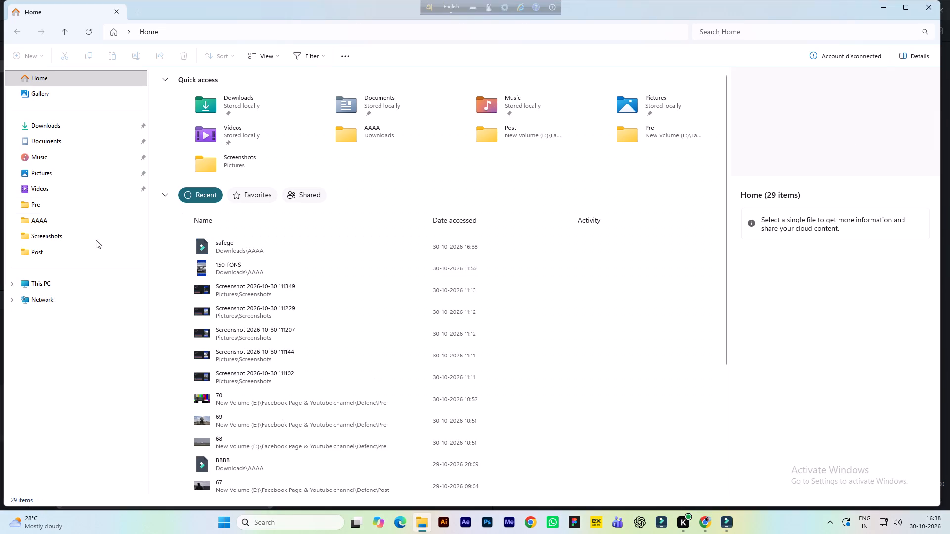
left_click(59, 128)
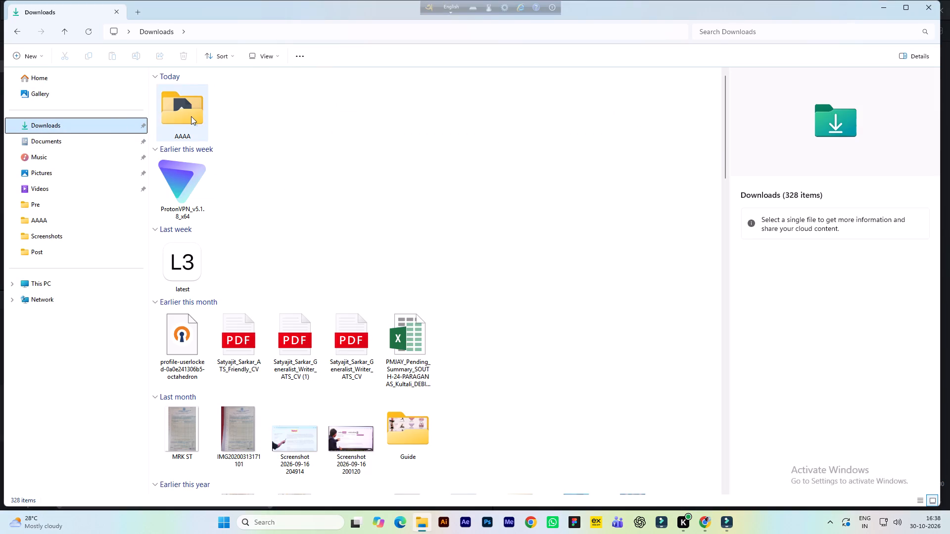
double_click(190, 116)
left_click(238, 129)
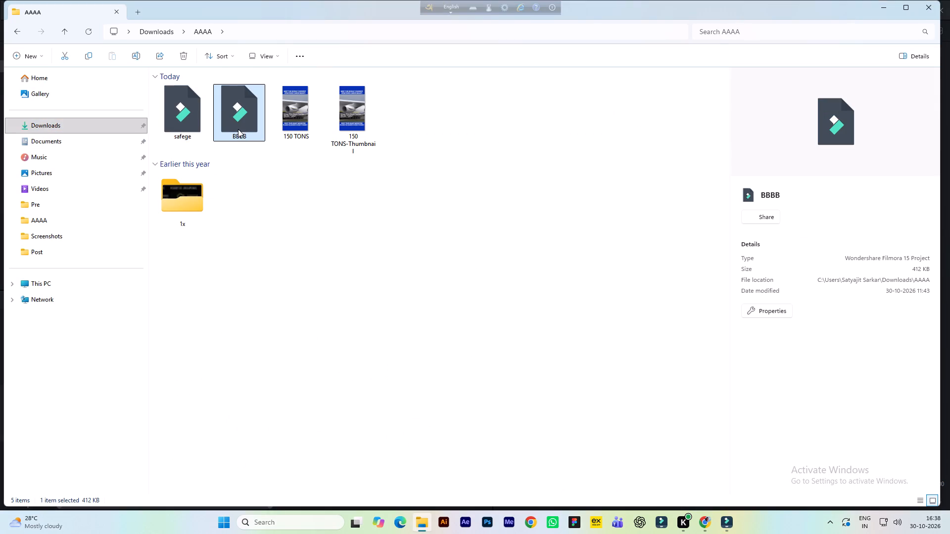
left_click(194, 129)
left_click(461, 139)
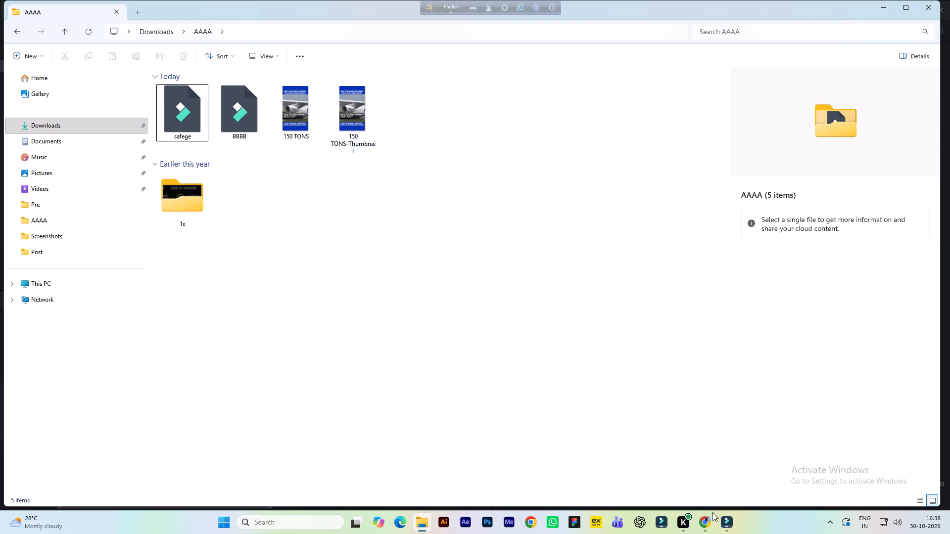
Back in Filmora, open 64.mp4 in the source preview and mark the in point at its very beginning.
left_click(733, 525)
left_click(245, 192)
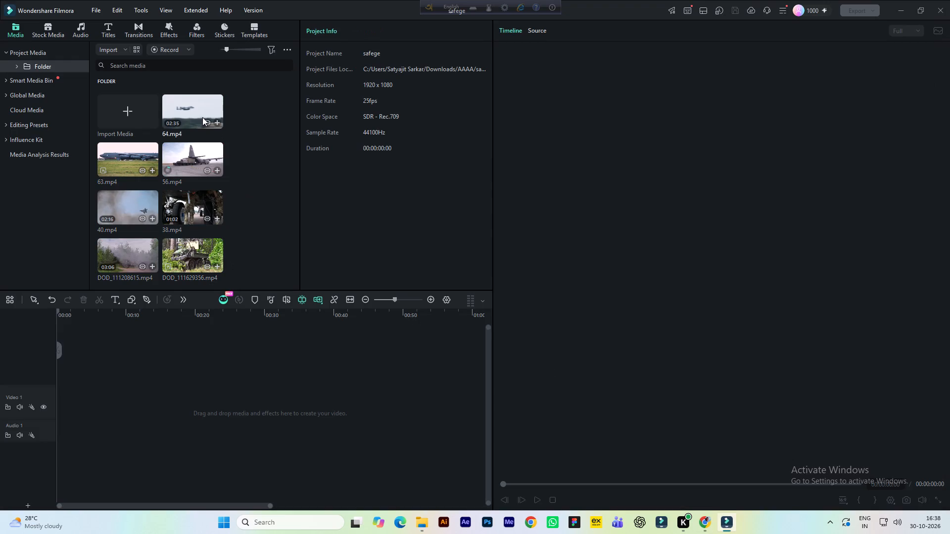
left_click(200, 116)
key("space")
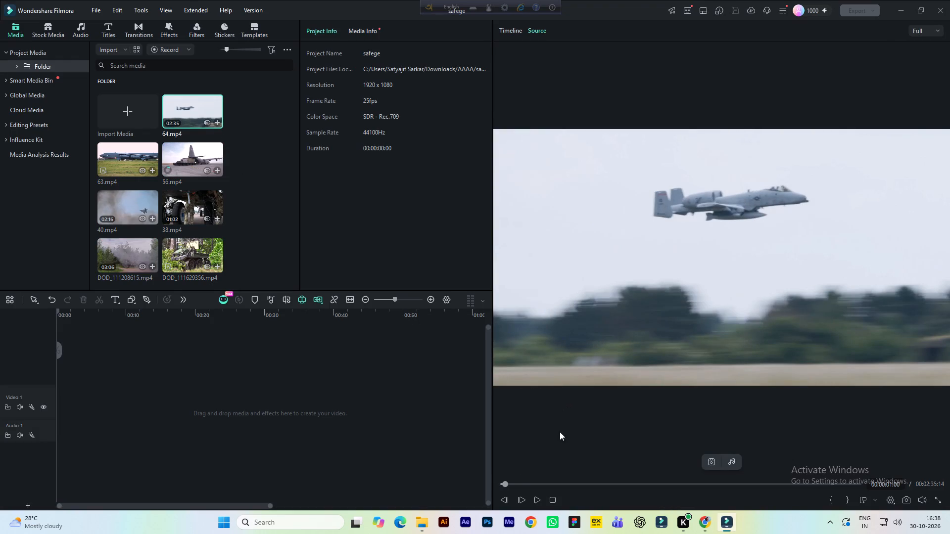
left_click_drag(504, 484, 484, 481)
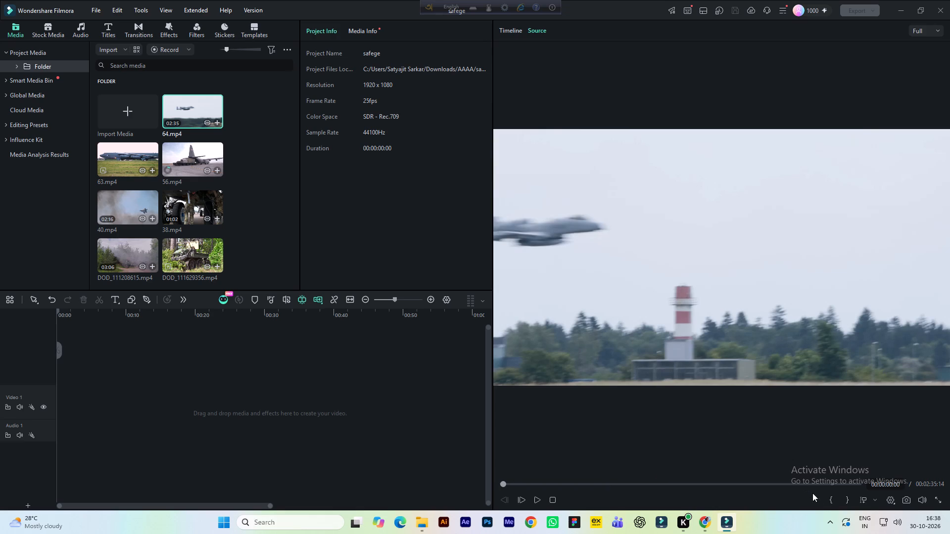
left_click(828, 499)
Find the last frame of the first jet shot in 64.mp4 and mark the out point there, at 00:00:05:06.
key("space")
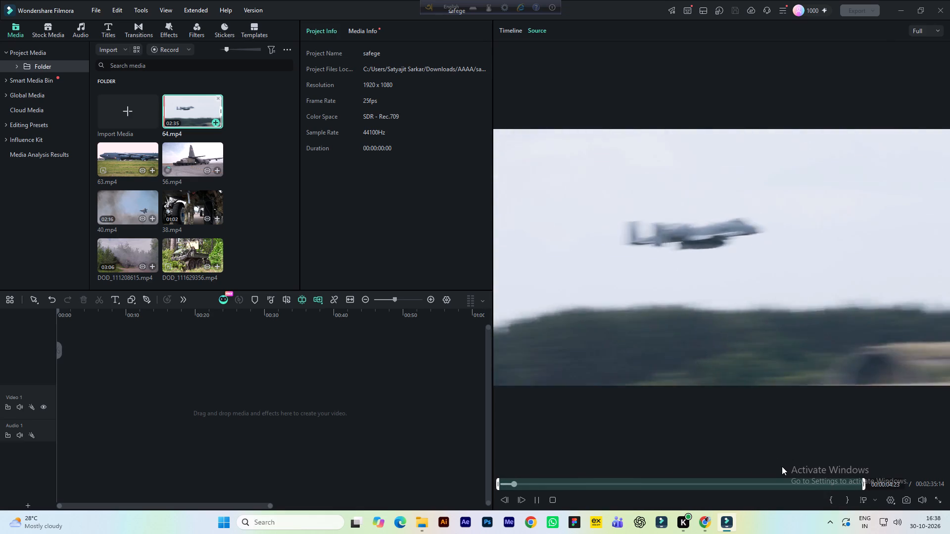
key("space")
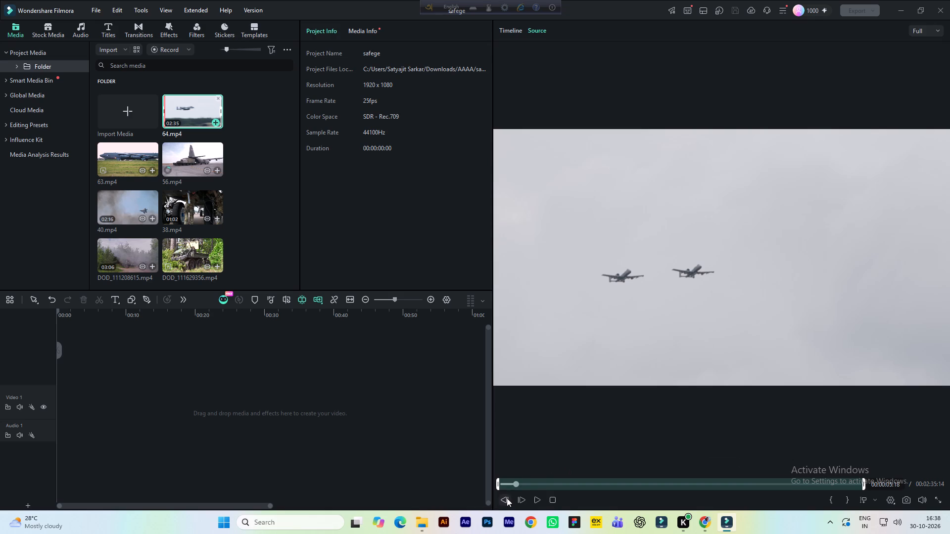
triple_click(507, 498)
triple_click(507, 498)
triple_click(506, 499)
triple_click(506, 499)
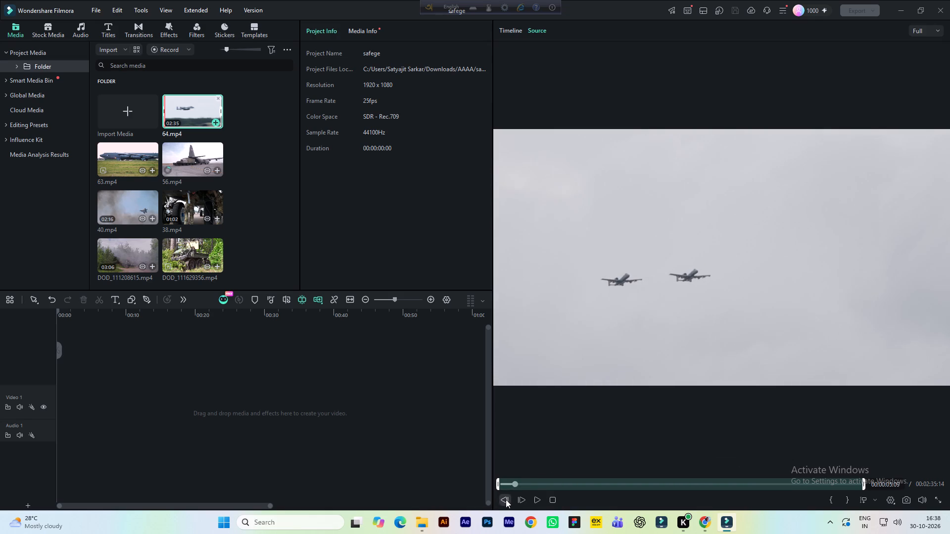
triple_click(506, 499)
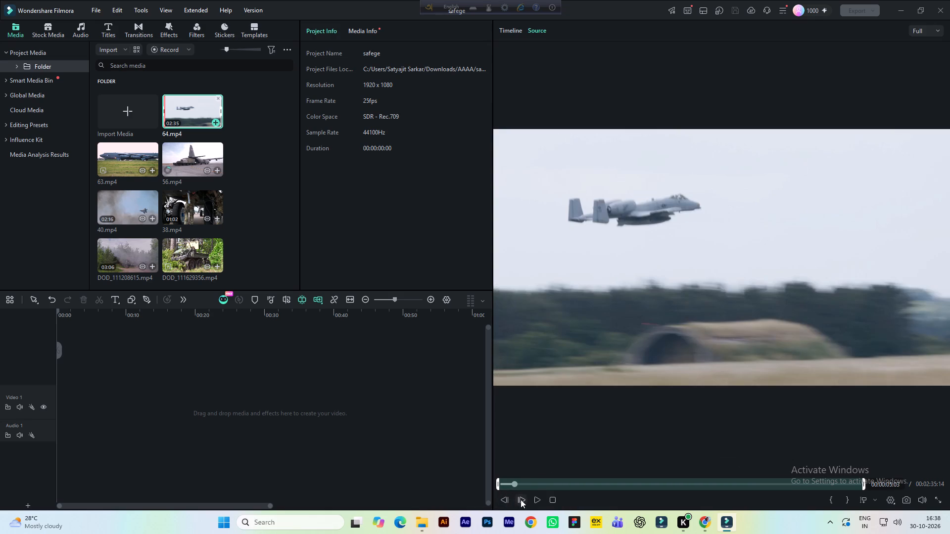
triple_click(521, 499)
double_click(521, 499)
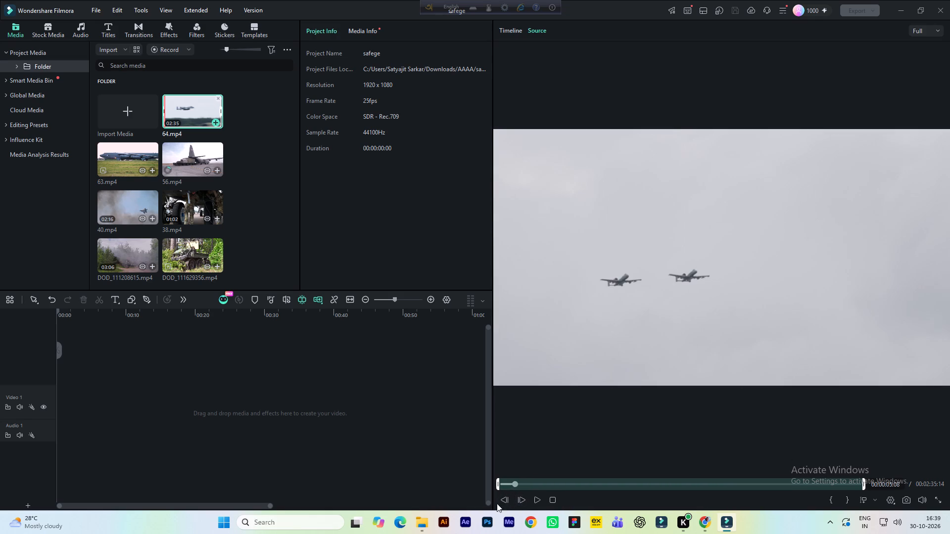
left_click(502, 500)
left_click(502, 500)
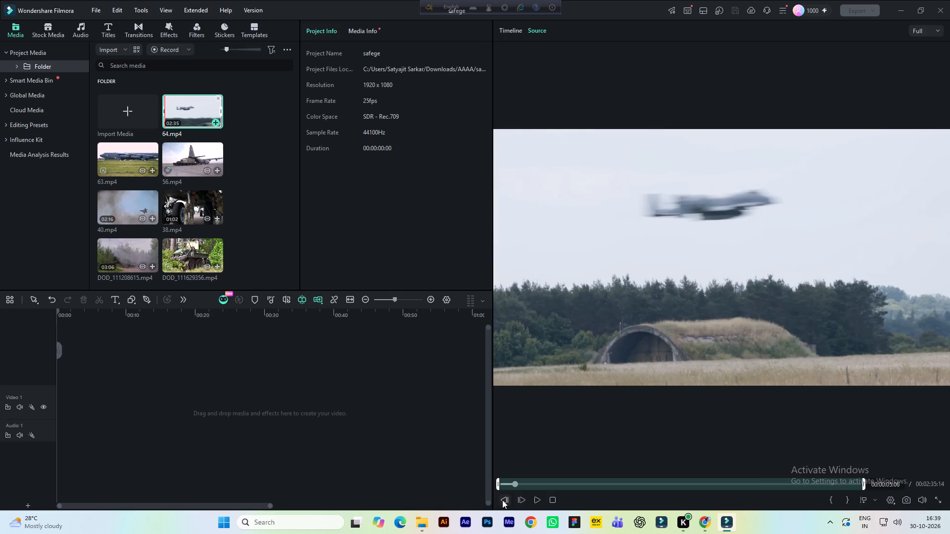
left_click(845, 502)
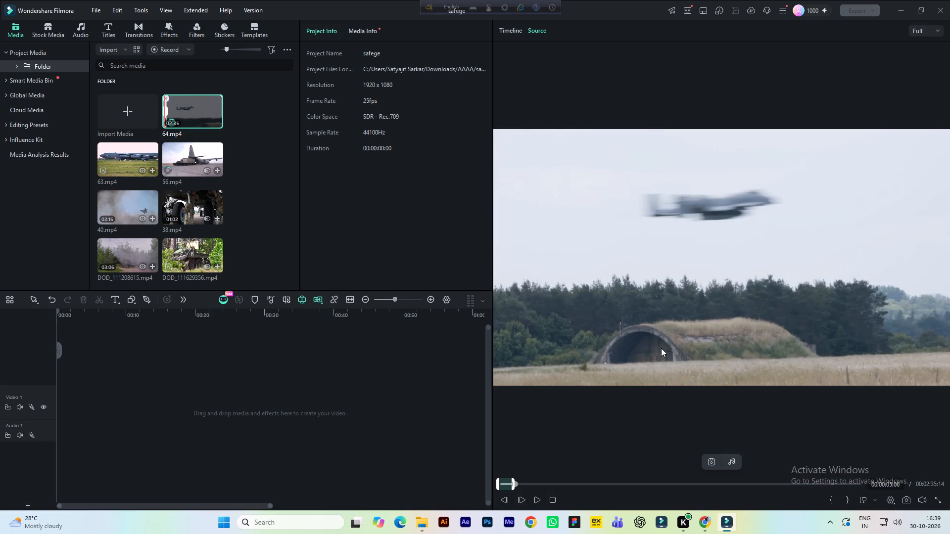
Place the marked section of 64.mp4 at the start of the Video 1 track and preview it.
left_click_drag(659, 287, 297, 404)
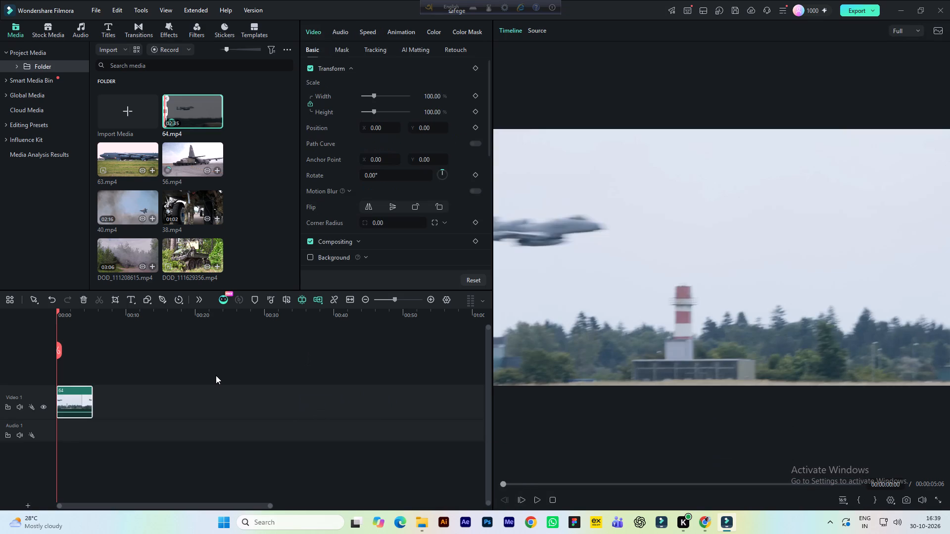
key("space")
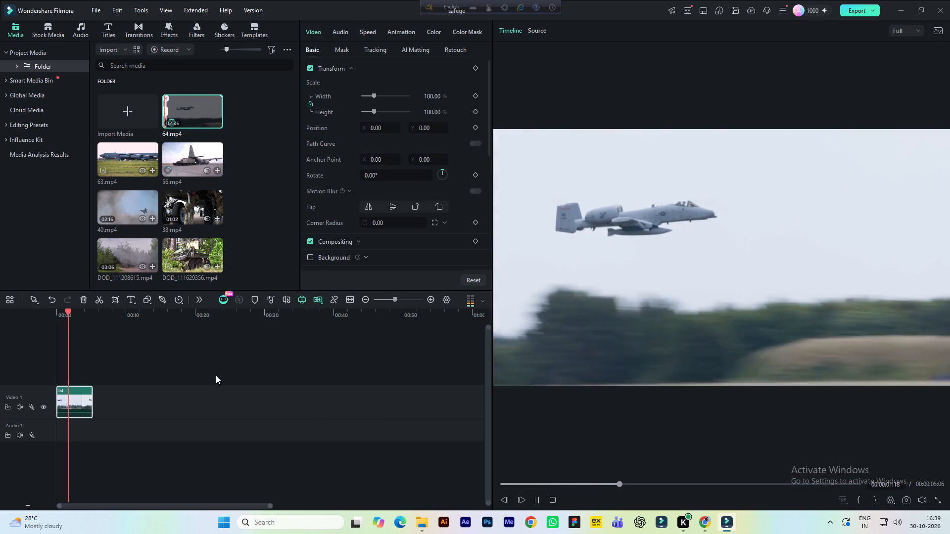
key("space")
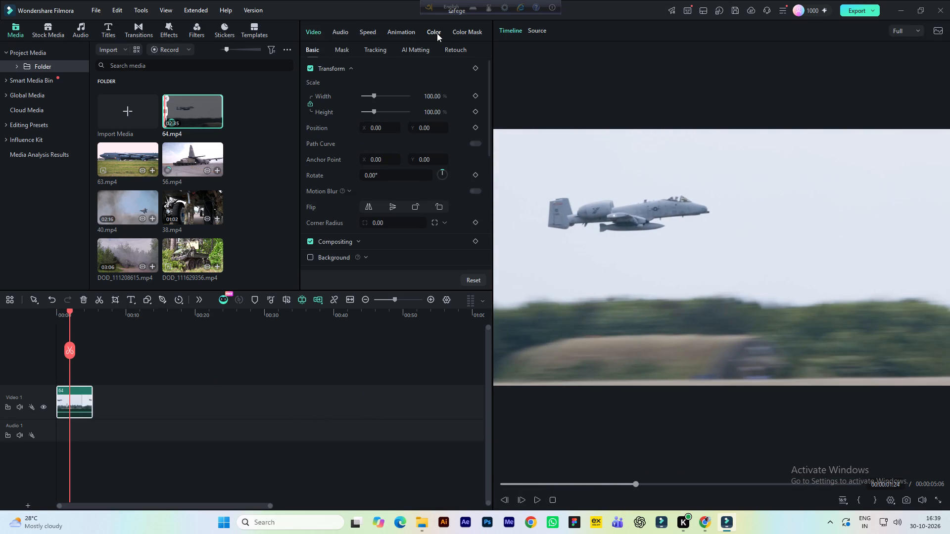
Adjust the clip's basic colour settings to brightness -3, contrast 11, saturation 19 and vibrance 17.
left_click(437, 33)
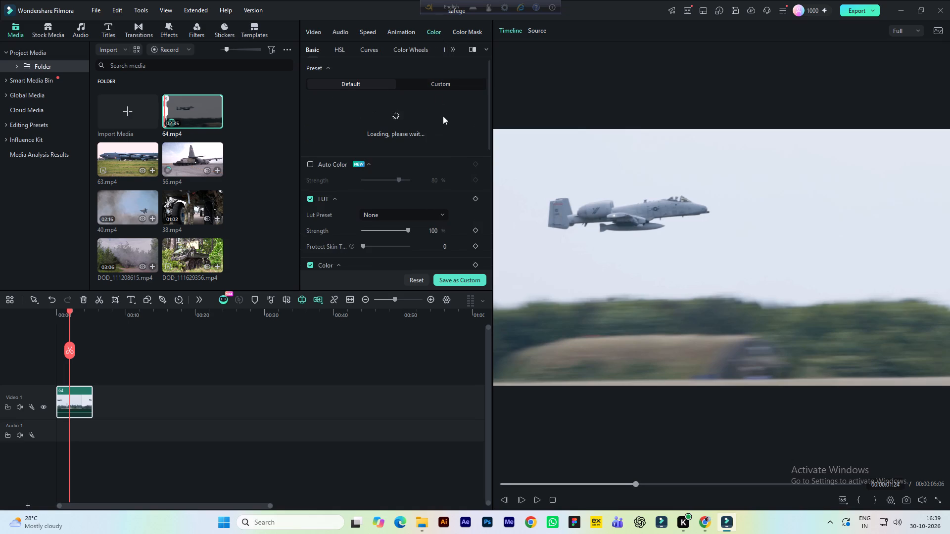
scroll(448, 144, "down", 7)
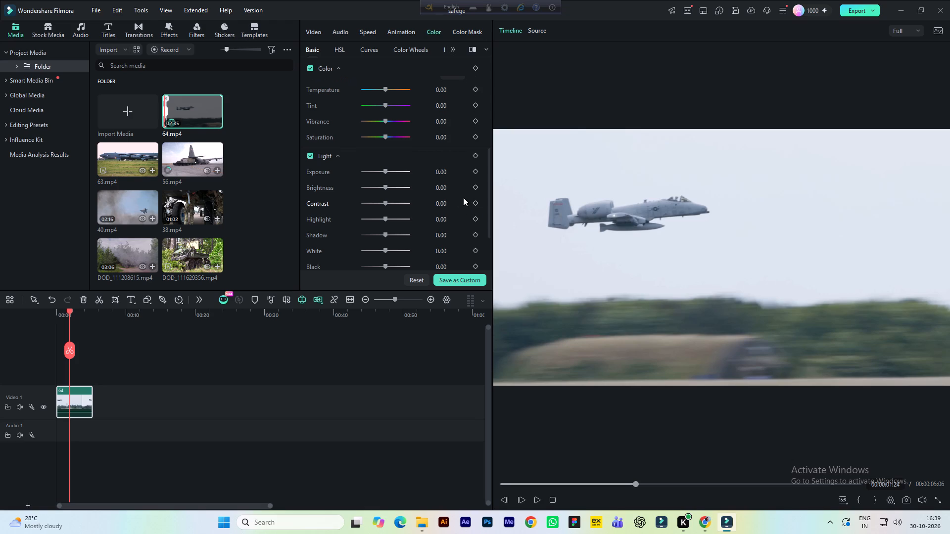
left_click(442, 188)
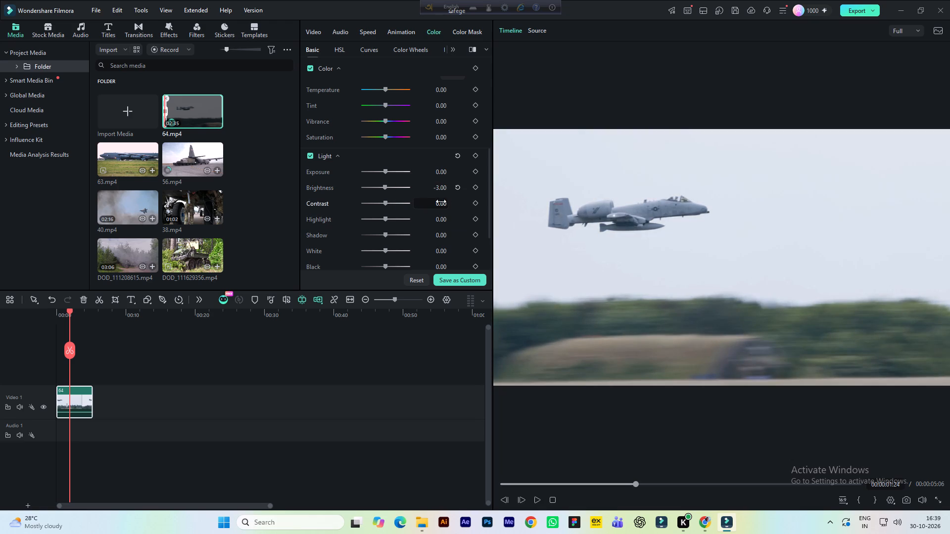
left_click(440, 201)
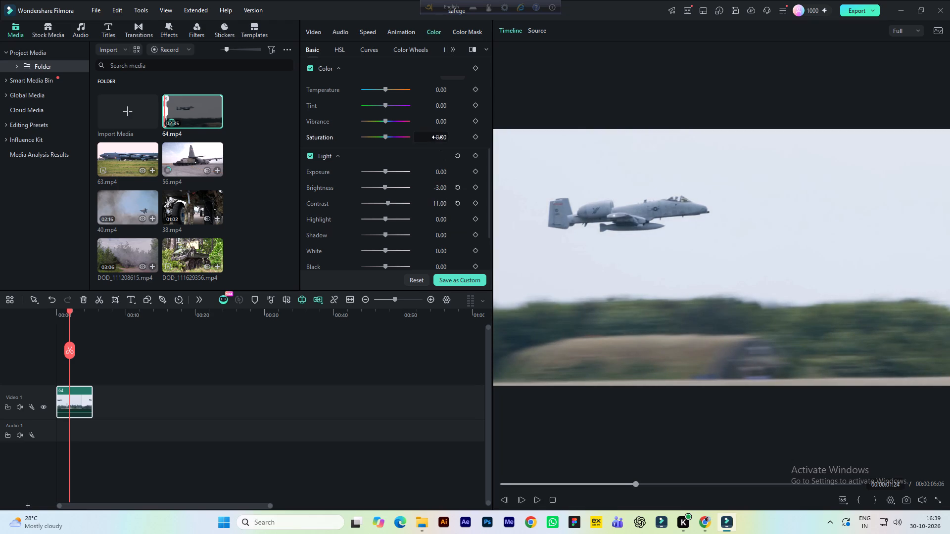
left_click(437, 137)
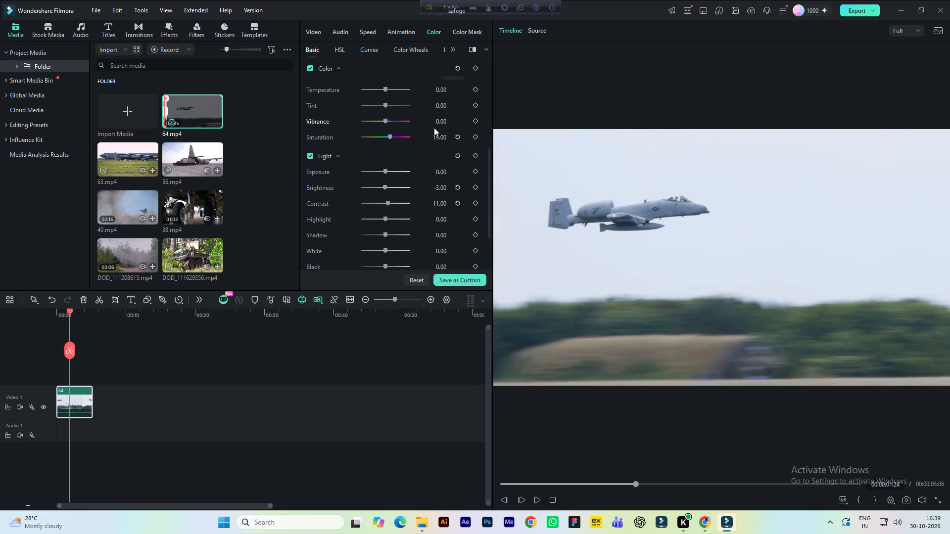
left_click(435, 122)
Adjust the clip's green range in HSL to hue 21, saturation 41 and luminance -14.
left_click(336, 49)
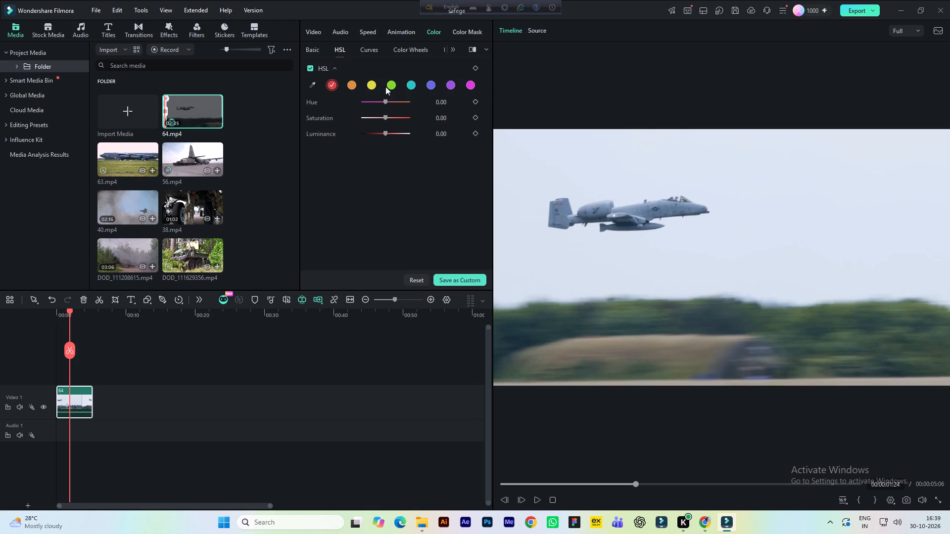
left_click(392, 87)
left_click_drag(385, 100, 390, 100)
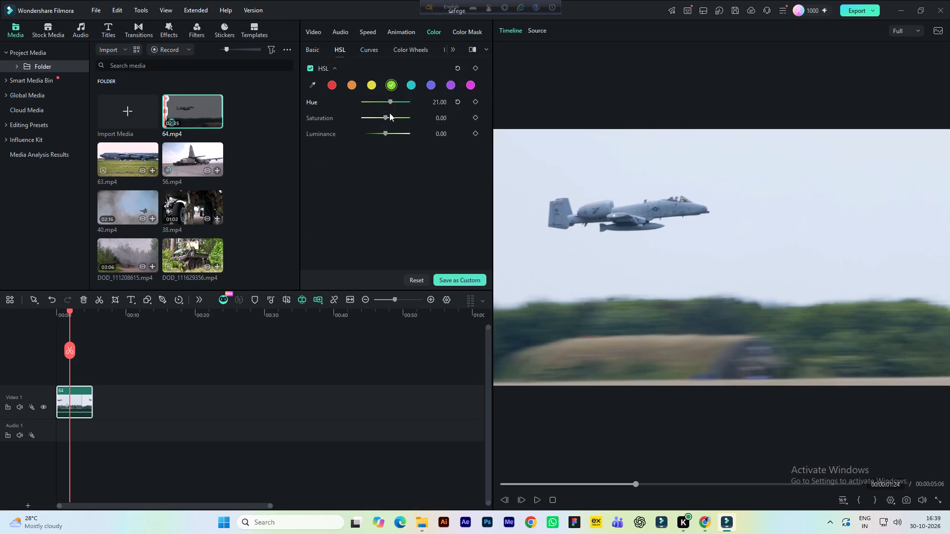
left_click(390, 116)
left_click(395, 116)
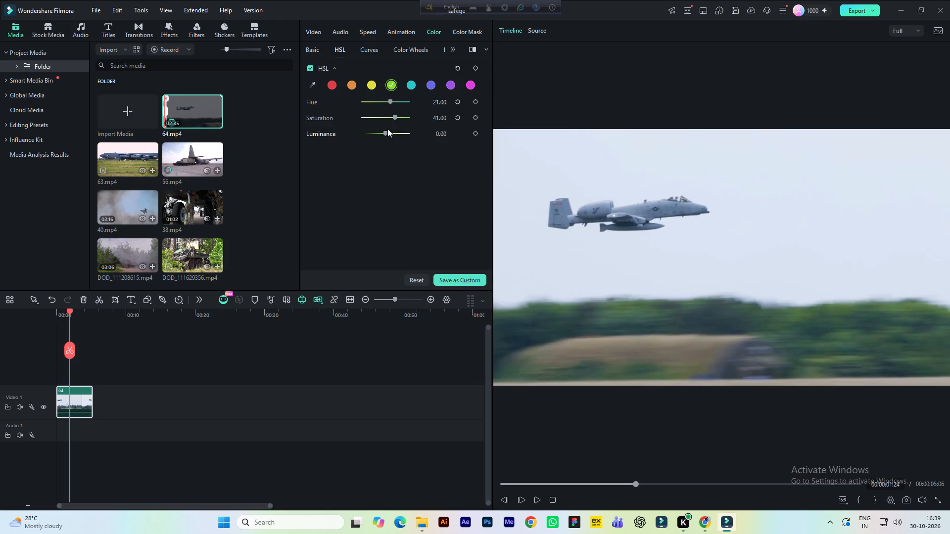
left_click(384, 133)
Return to the basic colour settings and play the timeline clip to check the colour correction.
left_click(318, 49)
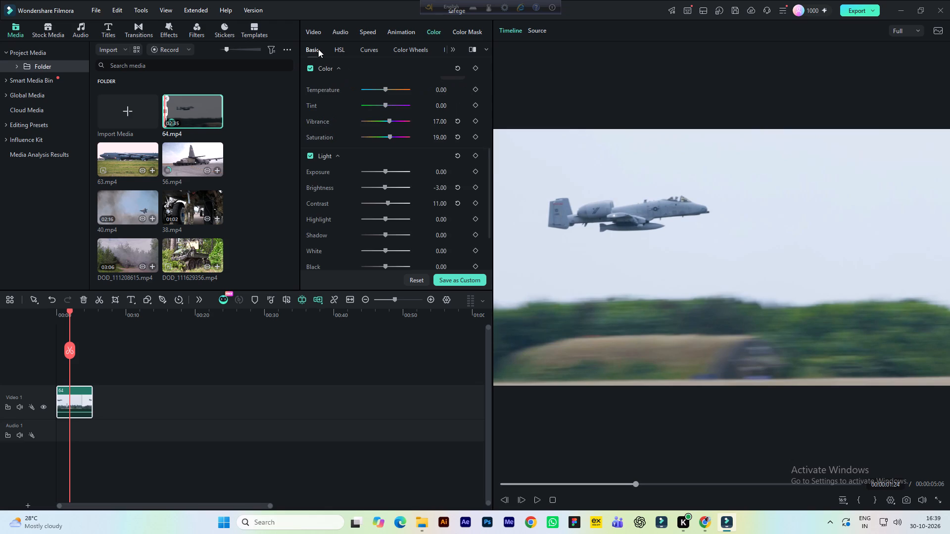
key("space")
key("space")
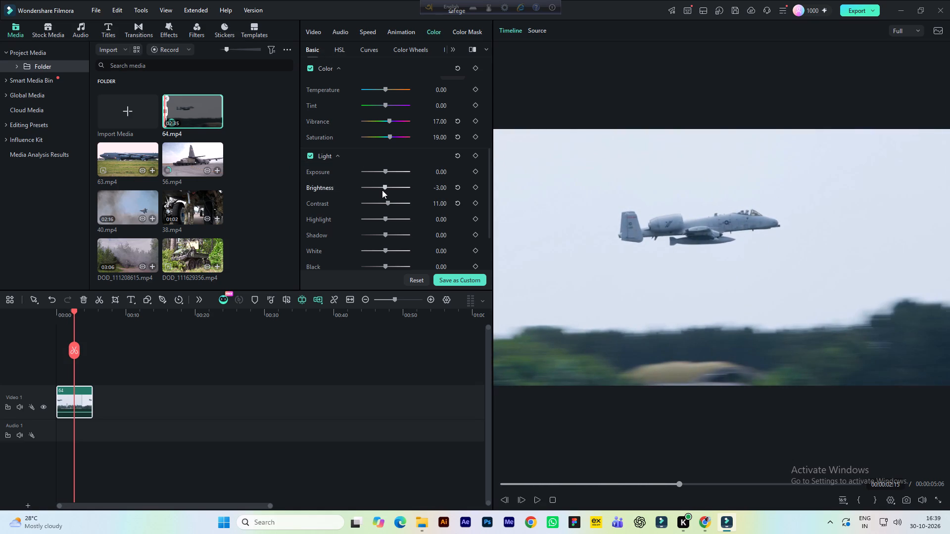
Set the first clip's highlight to 21 and save the project.
left_click(437, 219)
key("ctrl+s")
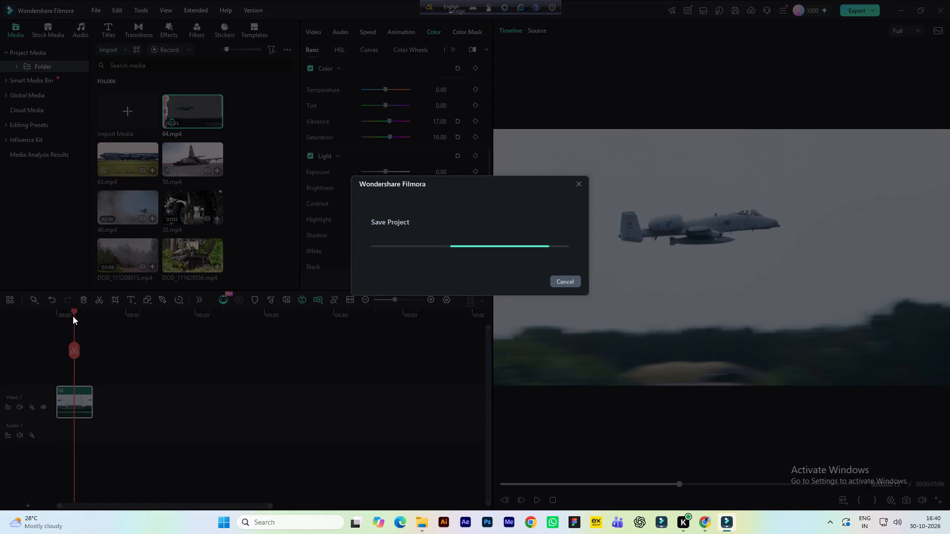
Play the first timeline clip from near its start to check the colour correction.
left_click_drag(73, 312, 62, 314)
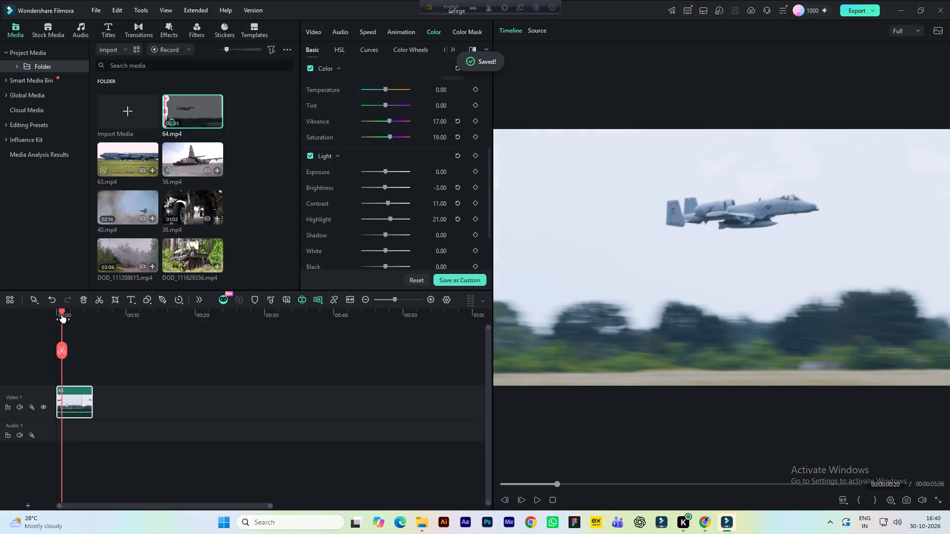
key("space")
key("space")
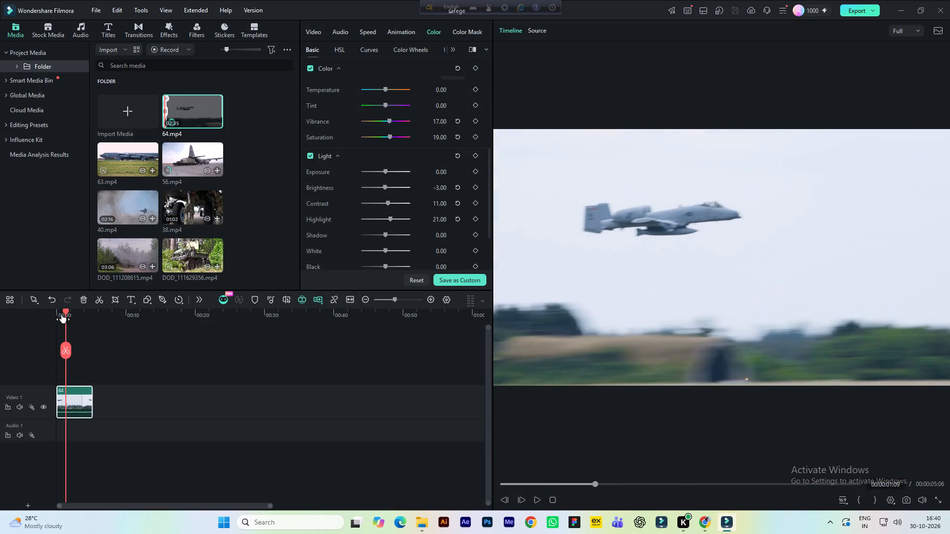
key("space")
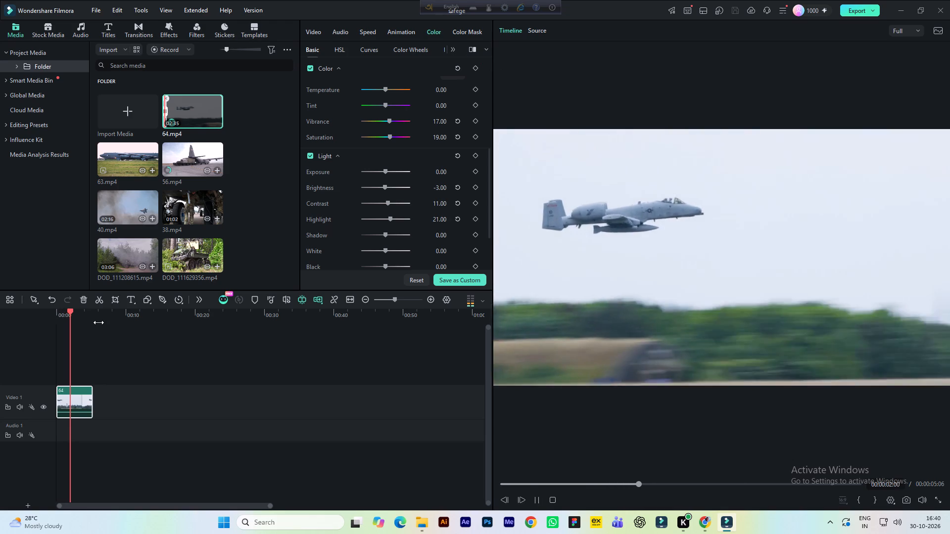
key("space")
Mark the 64.mp4 source from 00:00:08:22 to 00:00:20:20 and place the section directly after the first clip on Video 1.
left_click(535, 31)
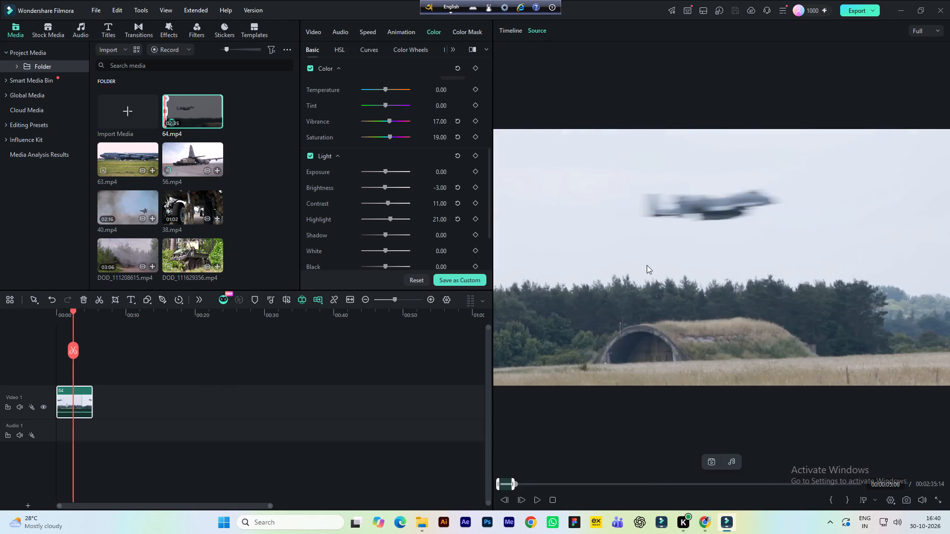
key("space")
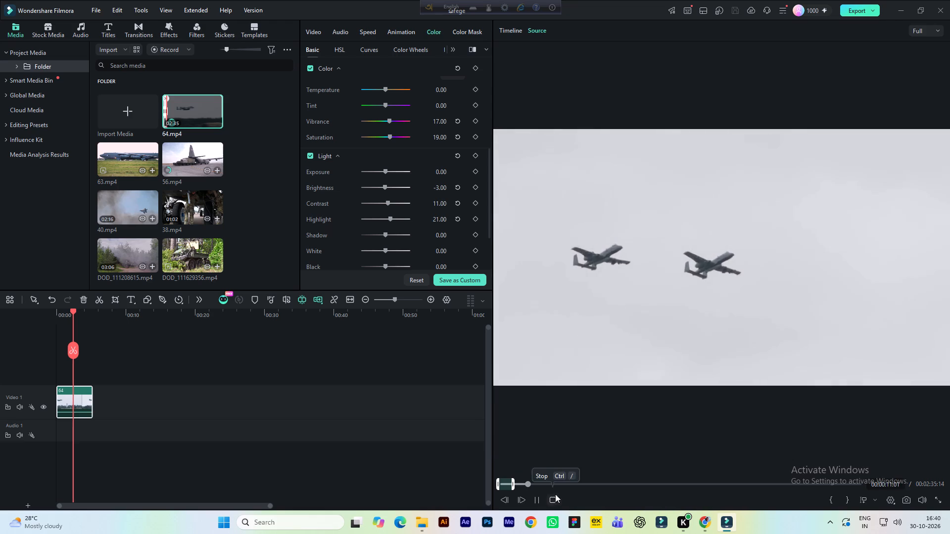
left_click(535, 480)
left_click(541, 482)
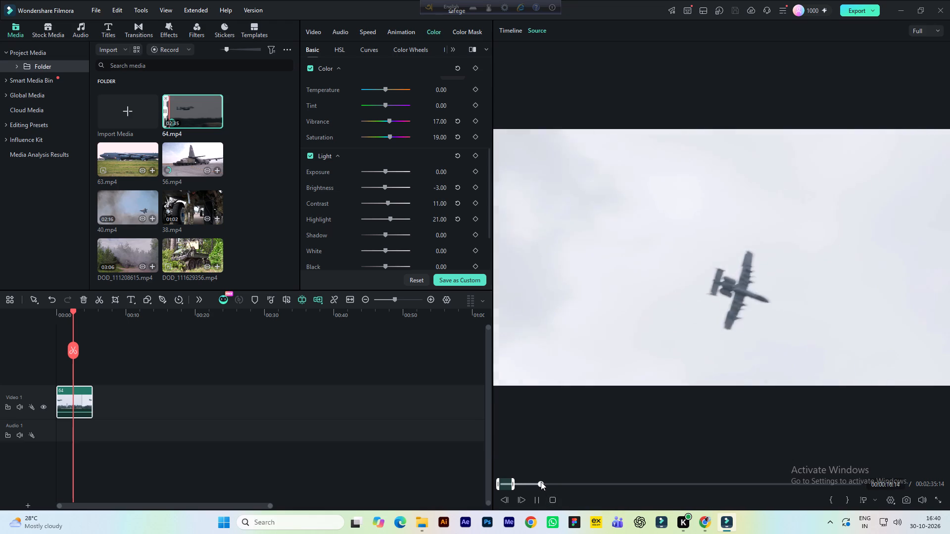
key("space")
left_click(524, 484)
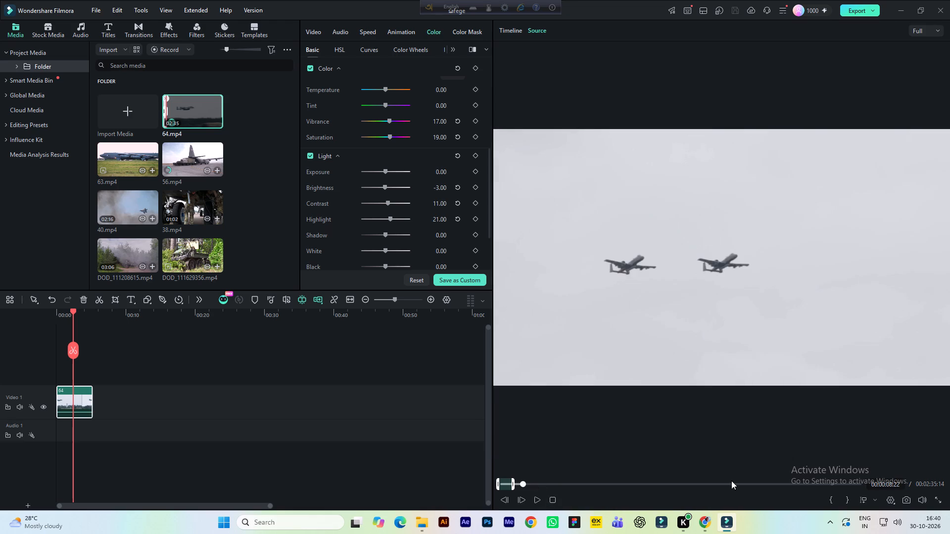
left_click(834, 498)
key("space")
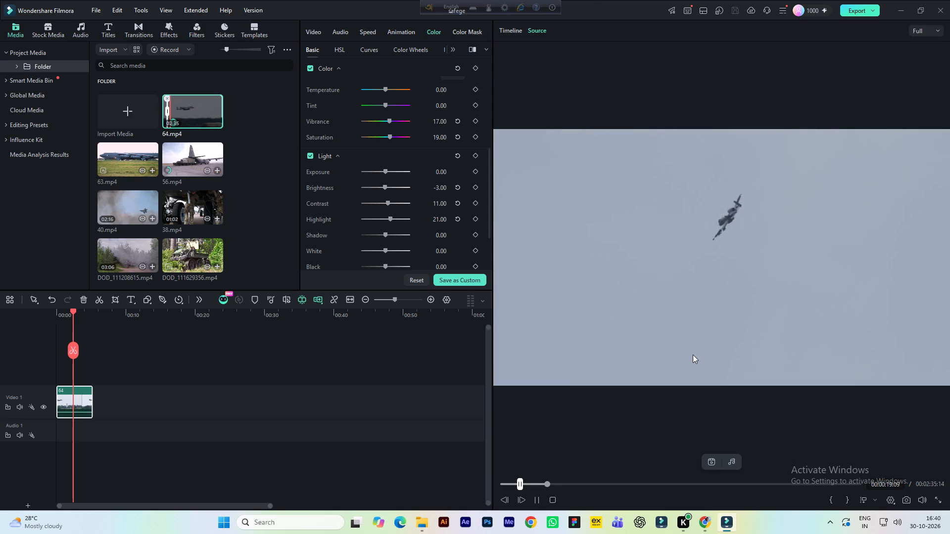
key("space")
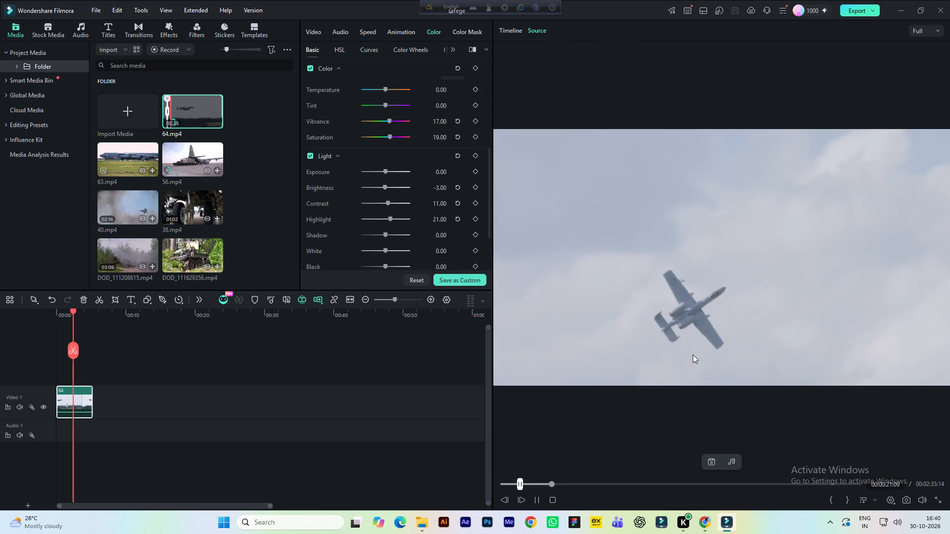
left_click(551, 485)
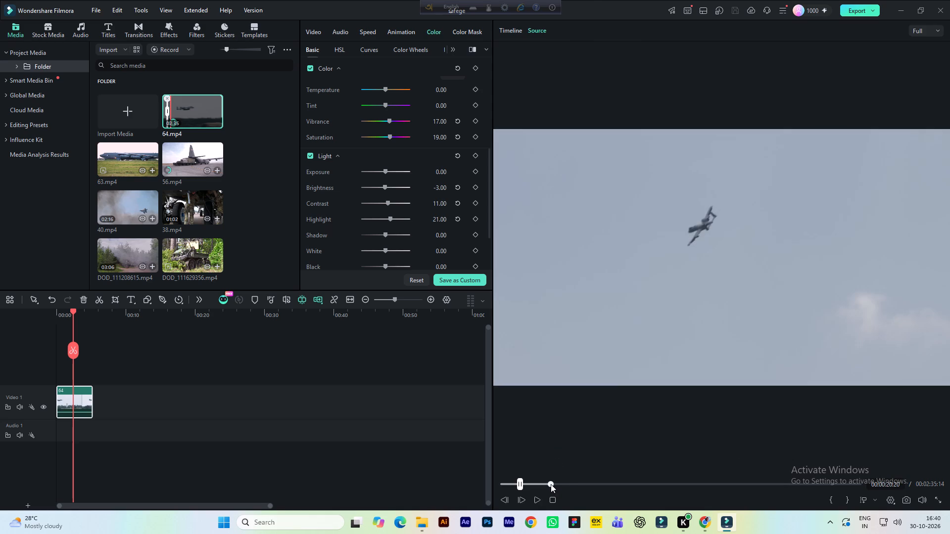
left_click(848, 500)
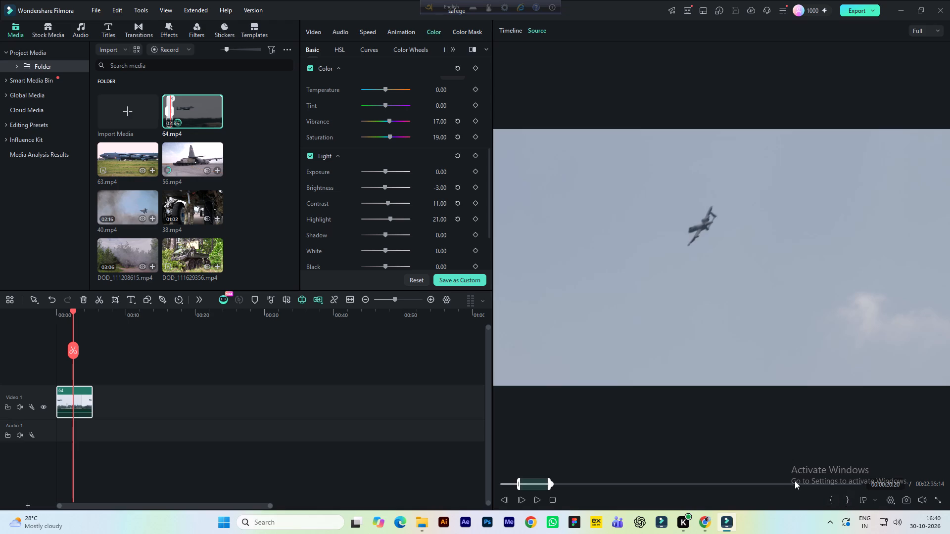
left_click_drag(712, 318, 222, 398)
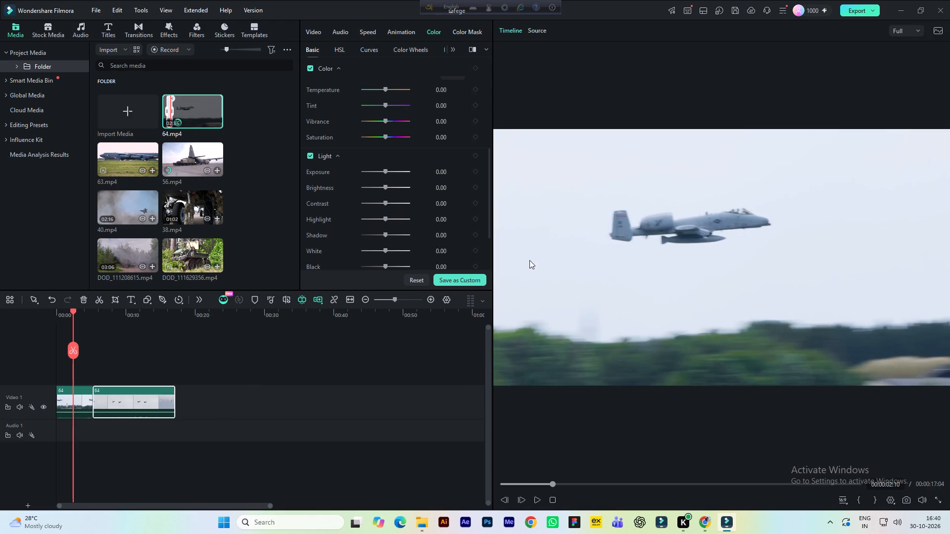
Set the second clip's contrast to 81, saturation to 100 and vibrance to 100, and play it to check the colours.
left_click(132, 314)
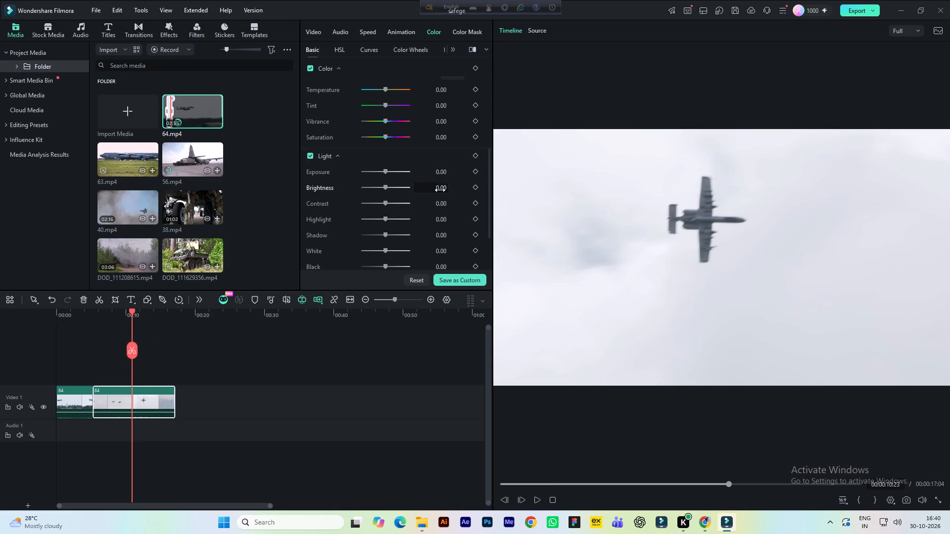
left_click(445, 207)
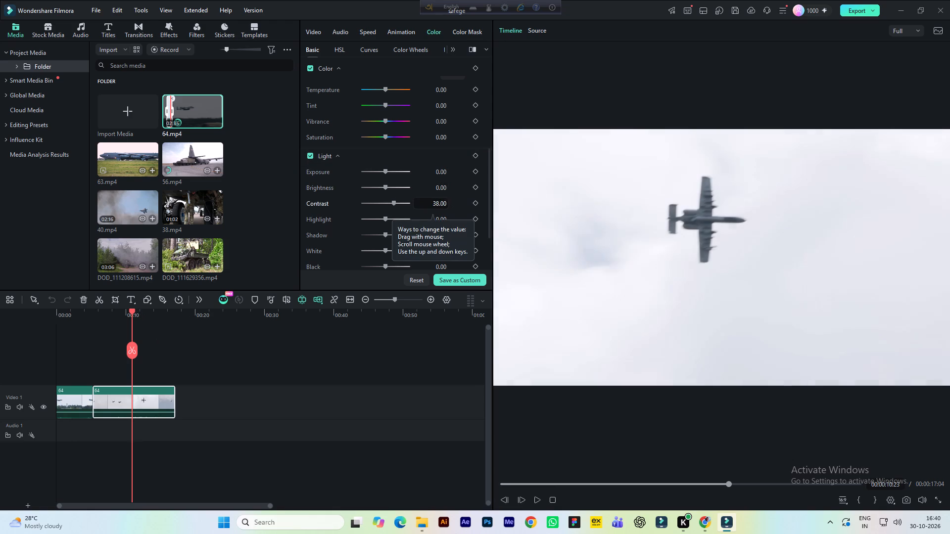
left_click(440, 138)
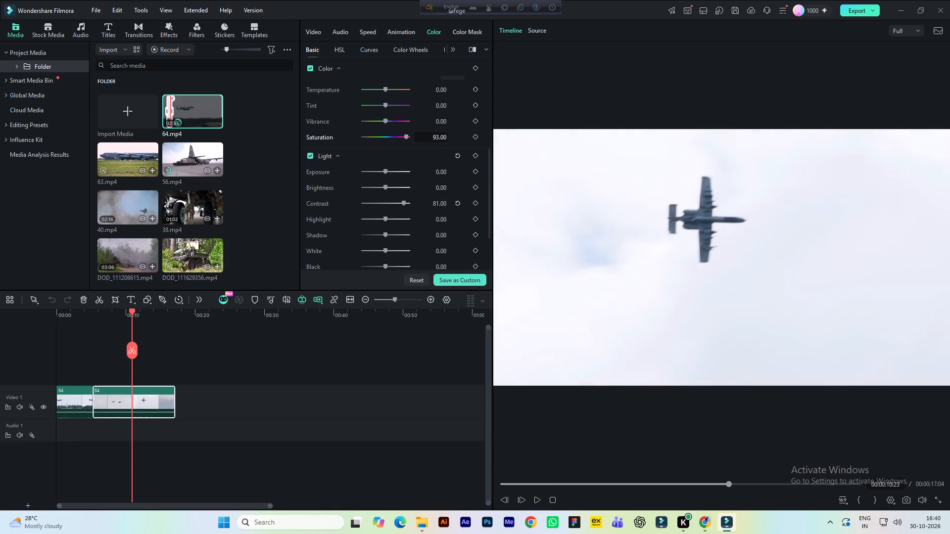
left_click(436, 122)
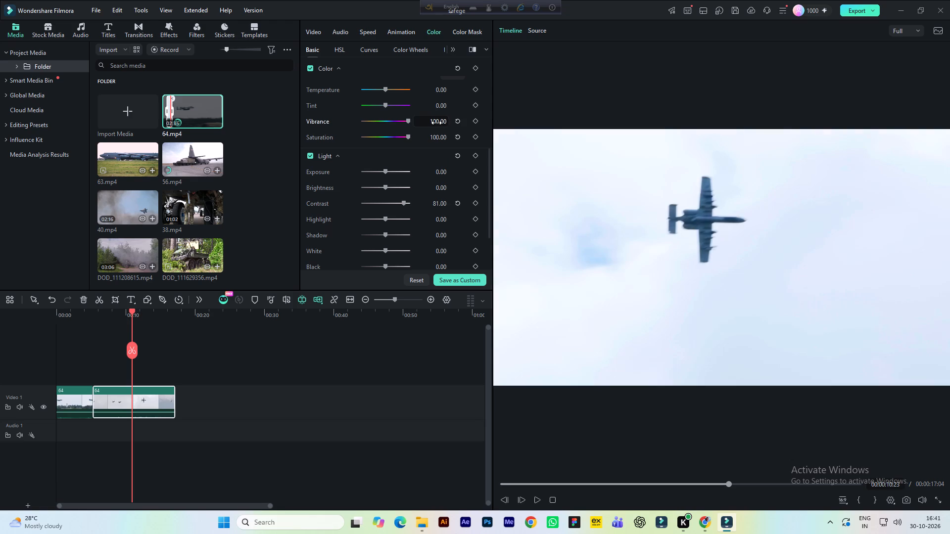
left_click(87, 314)
key("space")
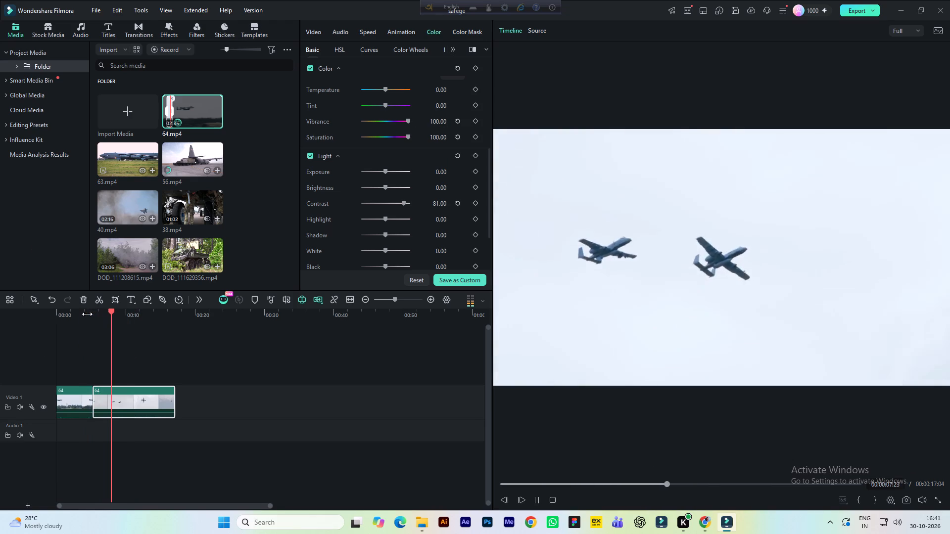
key("space")
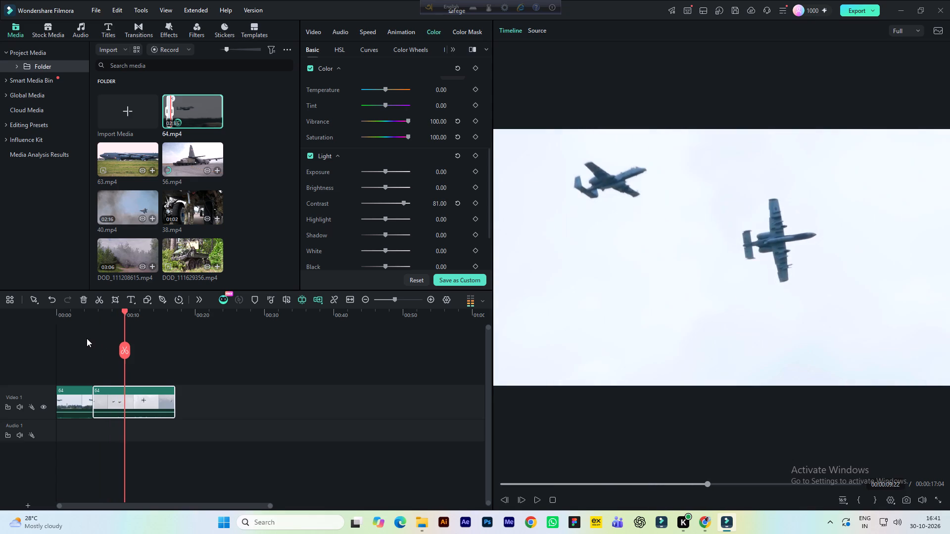
Apply the Montage speed ramping preset to the second clip and play it back.
left_click(374, 31)
left_click(379, 48)
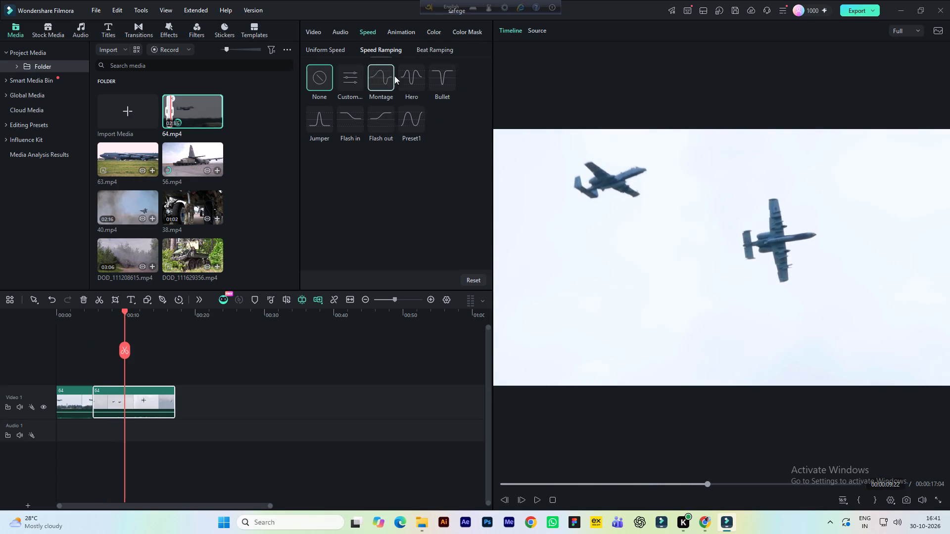
left_click(383, 83)
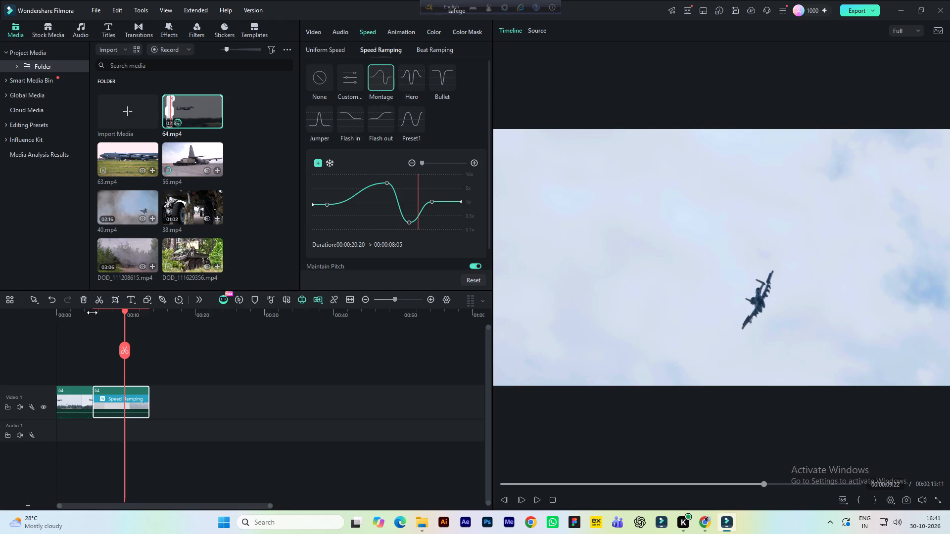
left_click(92, 312)
key("space")
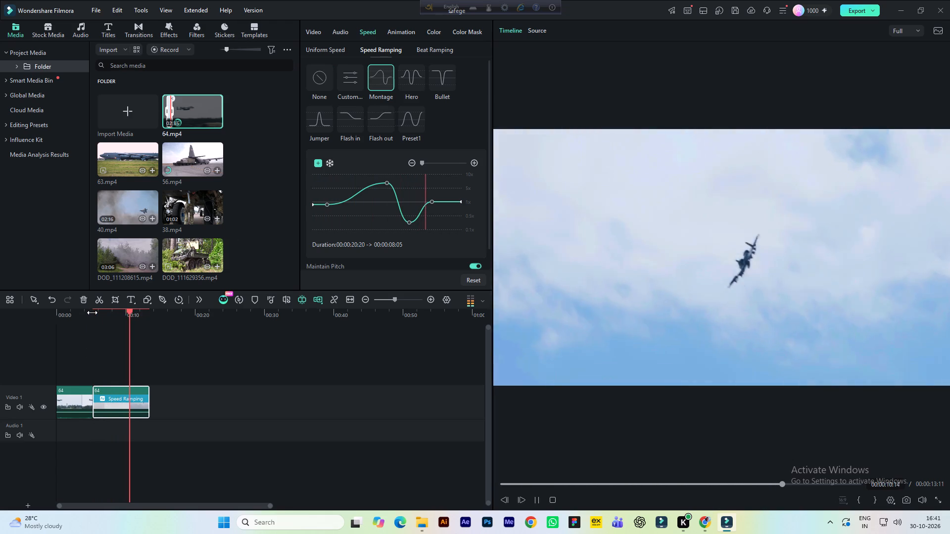
key("space")
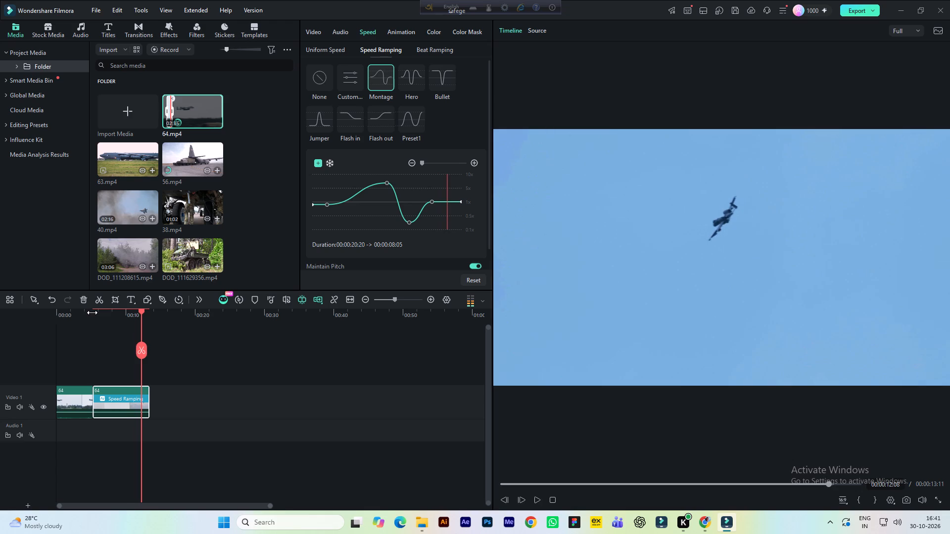
Save the project.
key("ctrl+s")
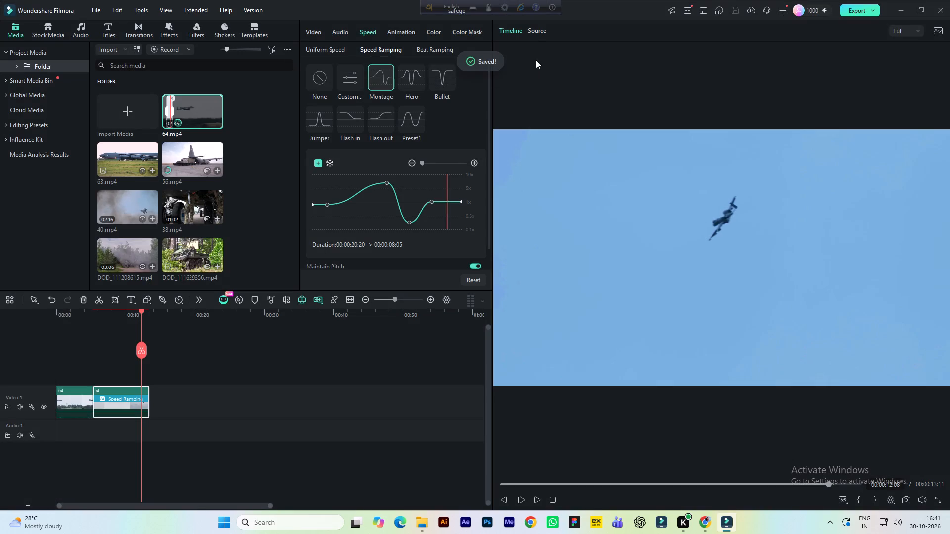
Mark the 64.mp4 source from about 00:00:26 to 00:00:40:17 and place the section after the speed-ramped clip on Video 1.
left_click(531, 30)
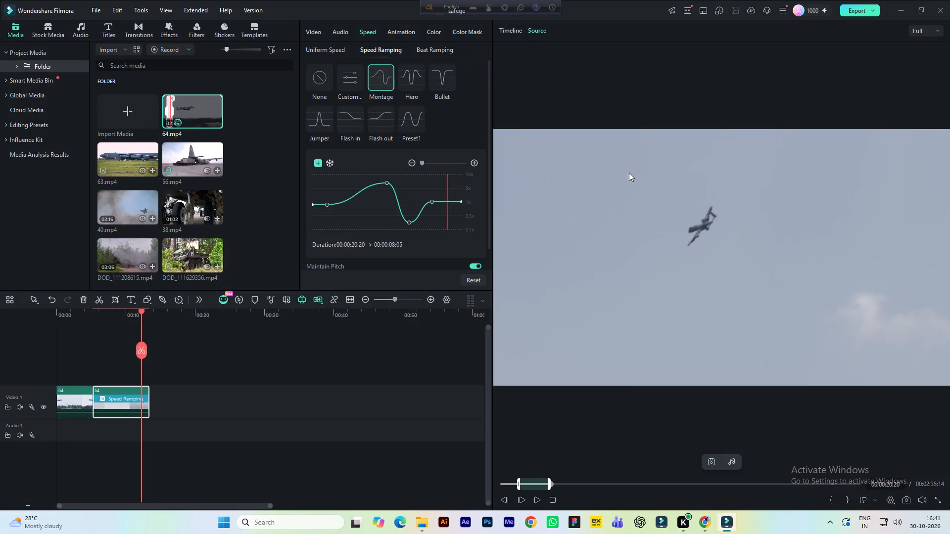
left_click(511, 29)
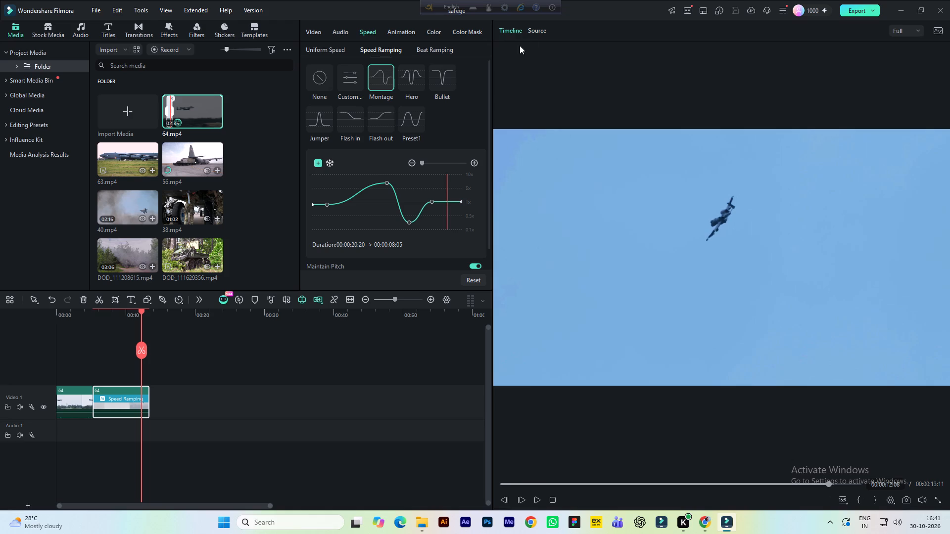
left_click(537, 30)
key("space")
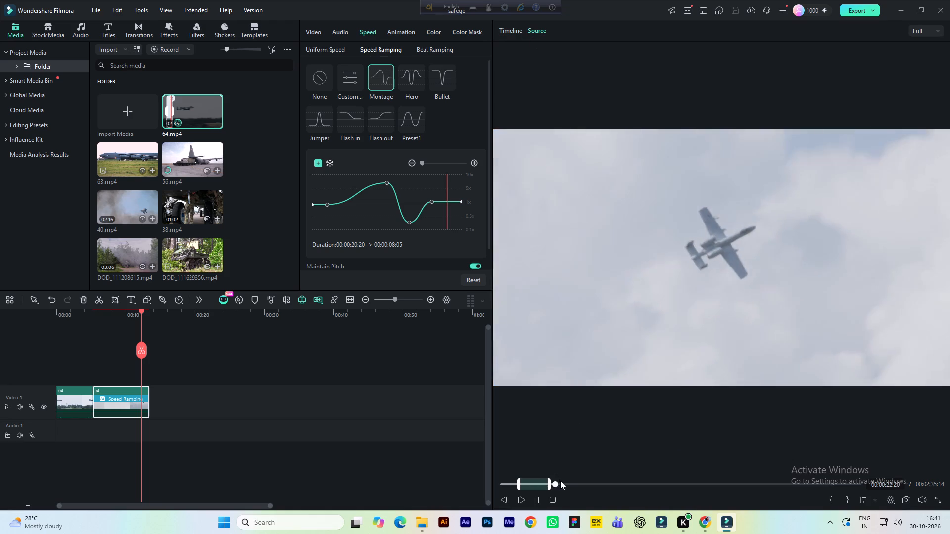
left_click(561, 482)
key("space")
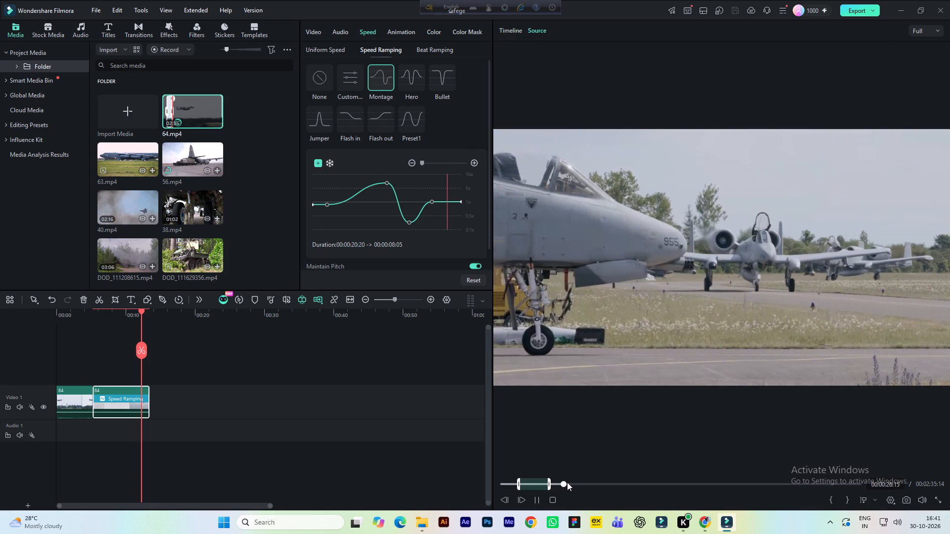
left_click(834, 499)
key("space")
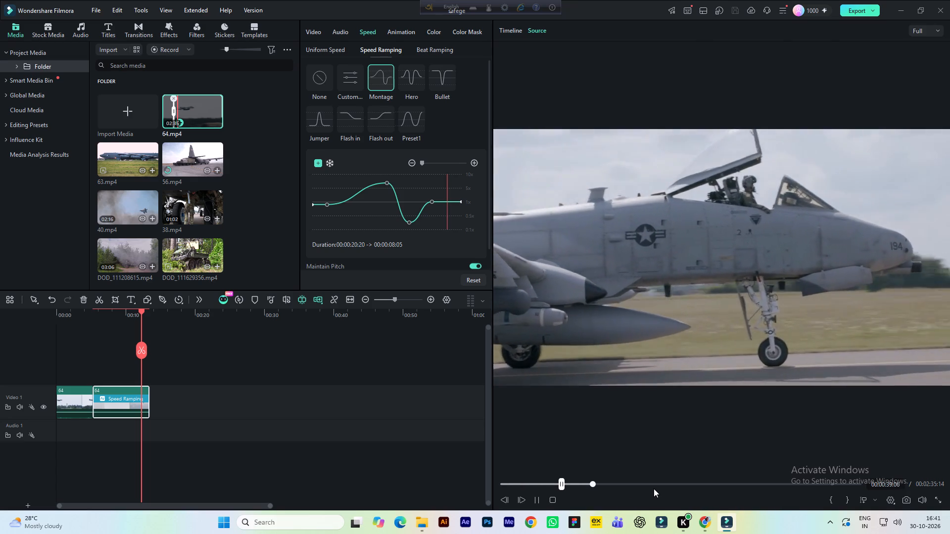
key("space")
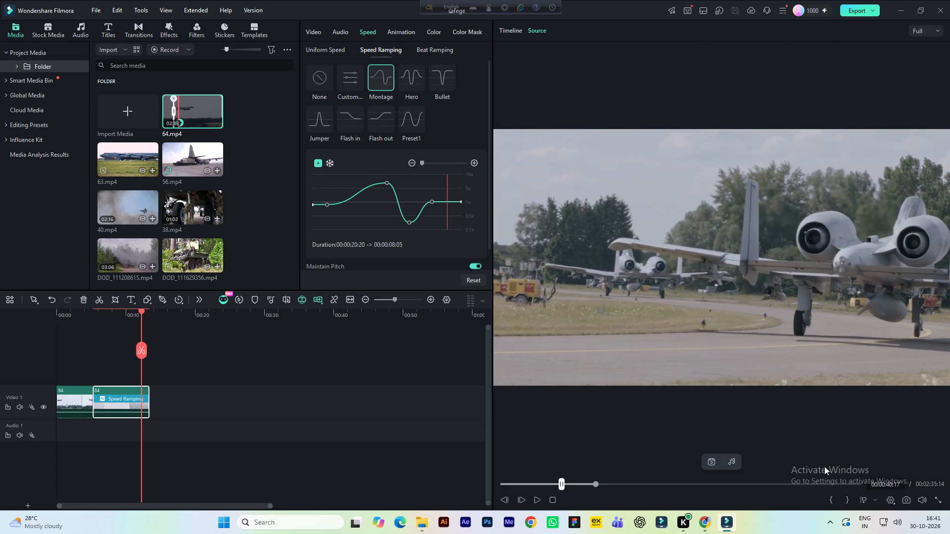
left_click(843, 503)
left_click_drag(688, 309, 300, 418)
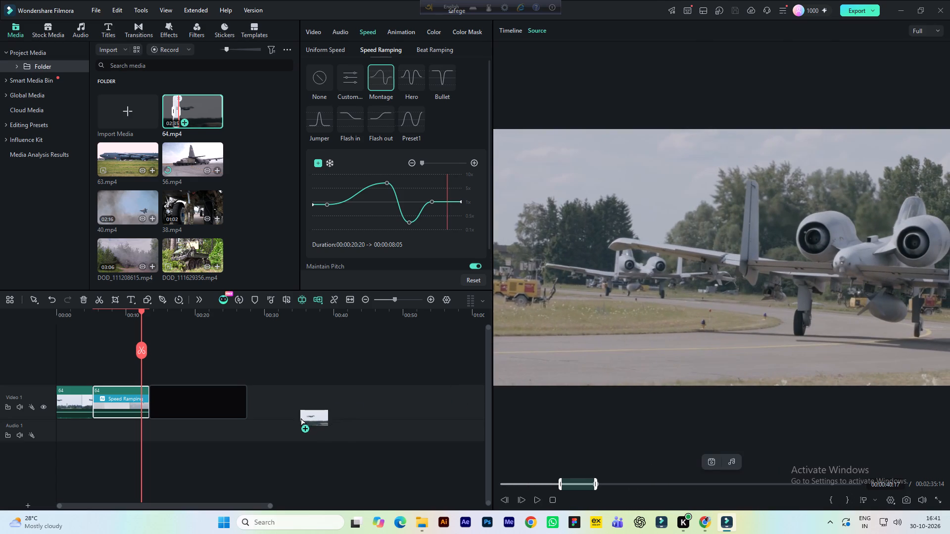
Play through the third timeline clip and open its basic colour settings to examine the footage before correction.
key("space")
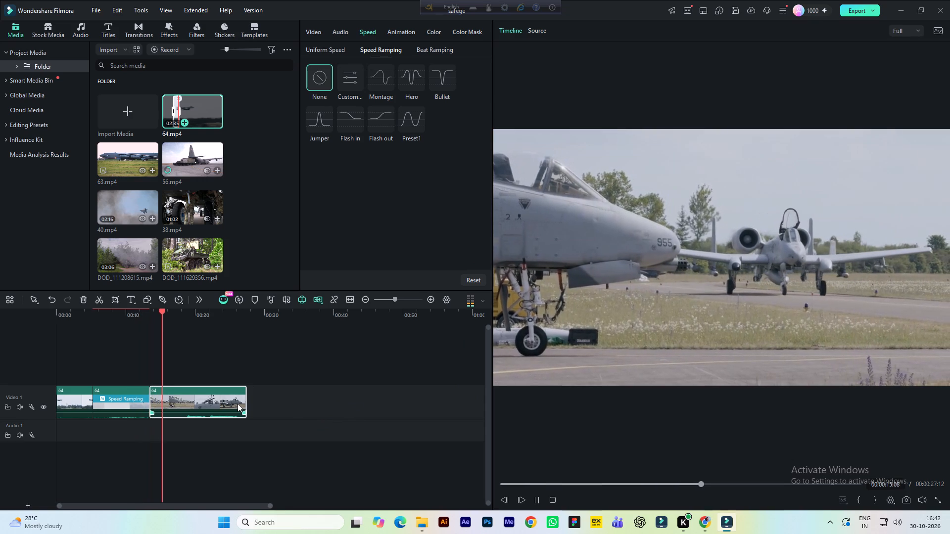
key("space")
left_click(197, 319)
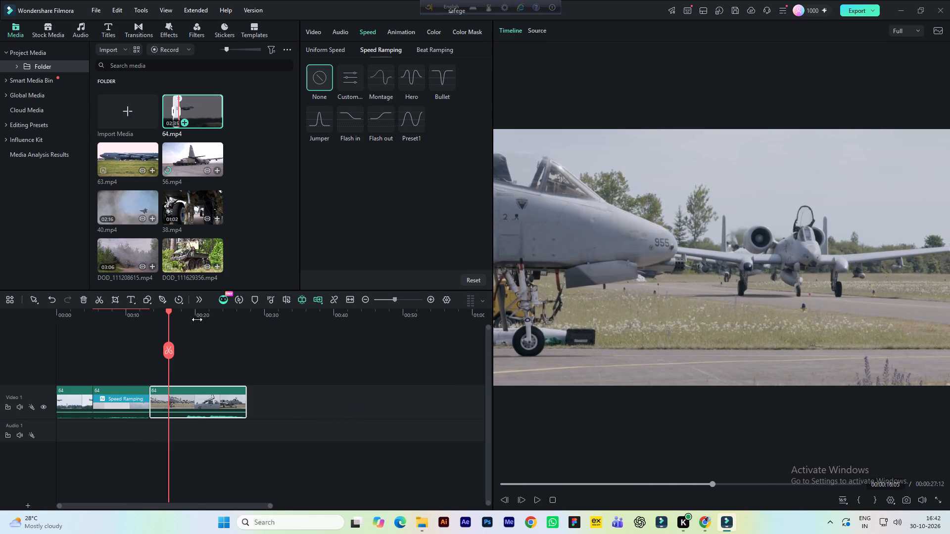
left_click(186, 406)
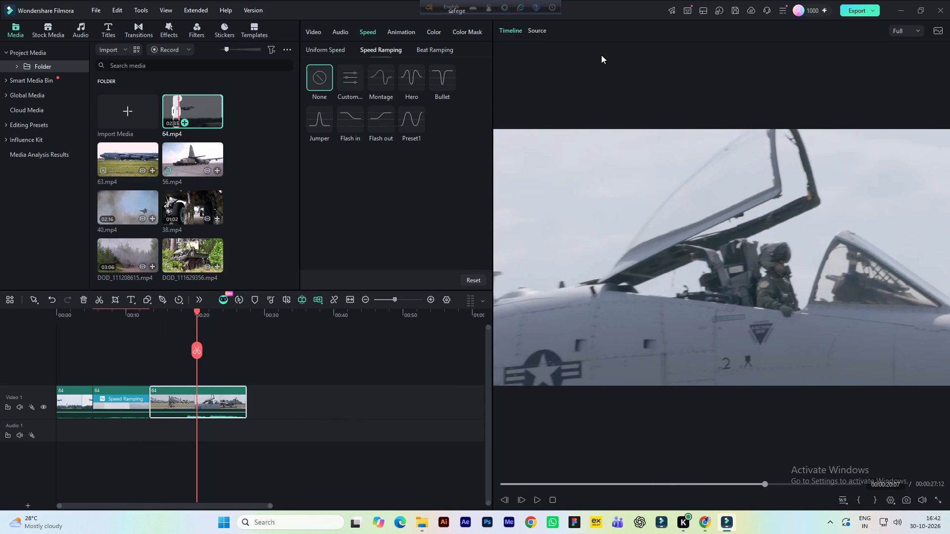
left_click(438, 33)
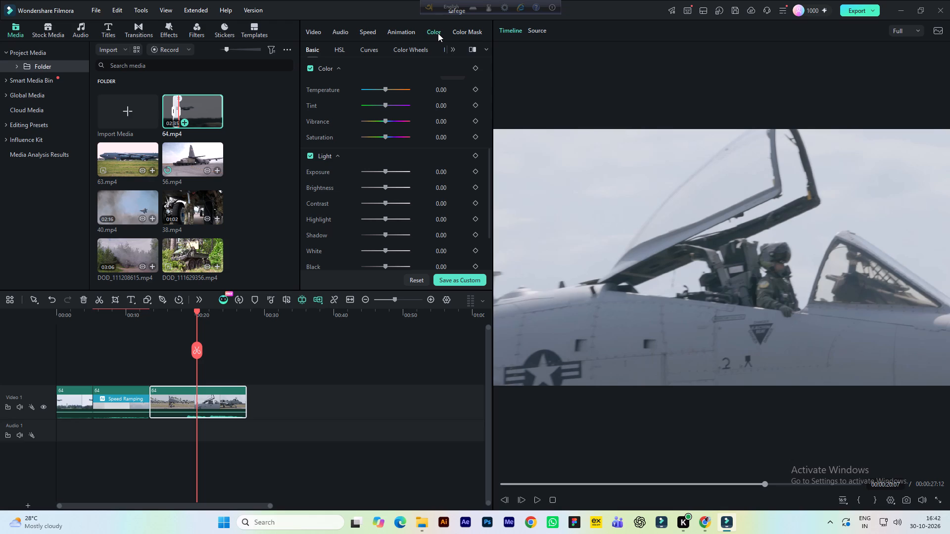
left_click(184, 315)
key("space")
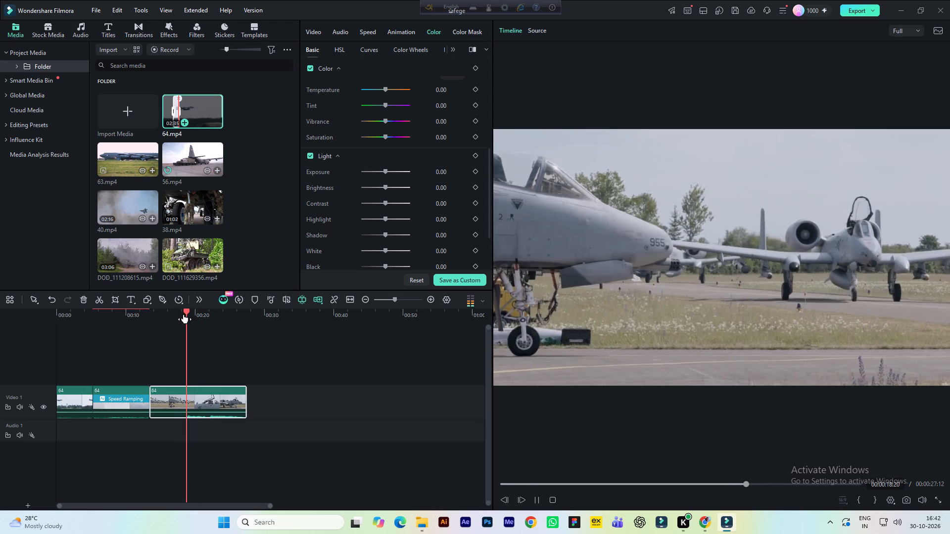
key("space")
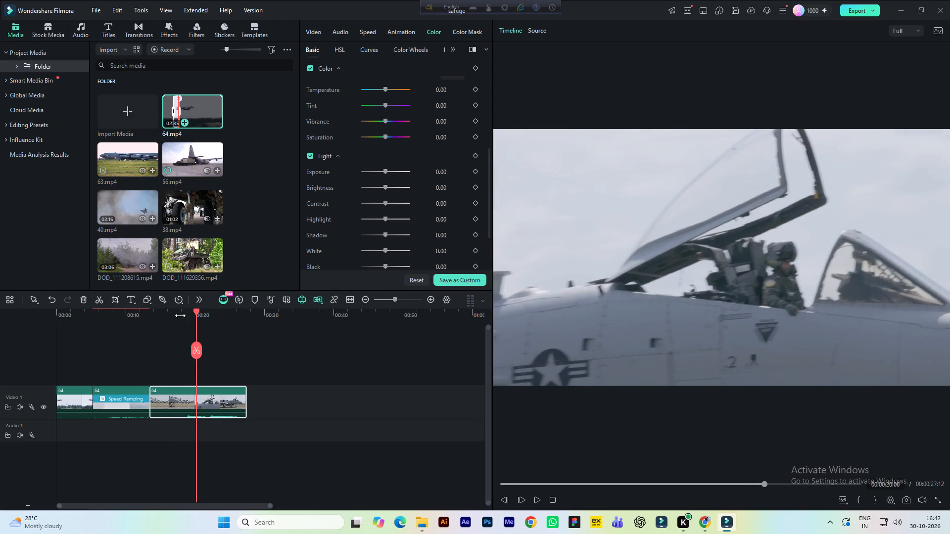
left_click(180, 315)
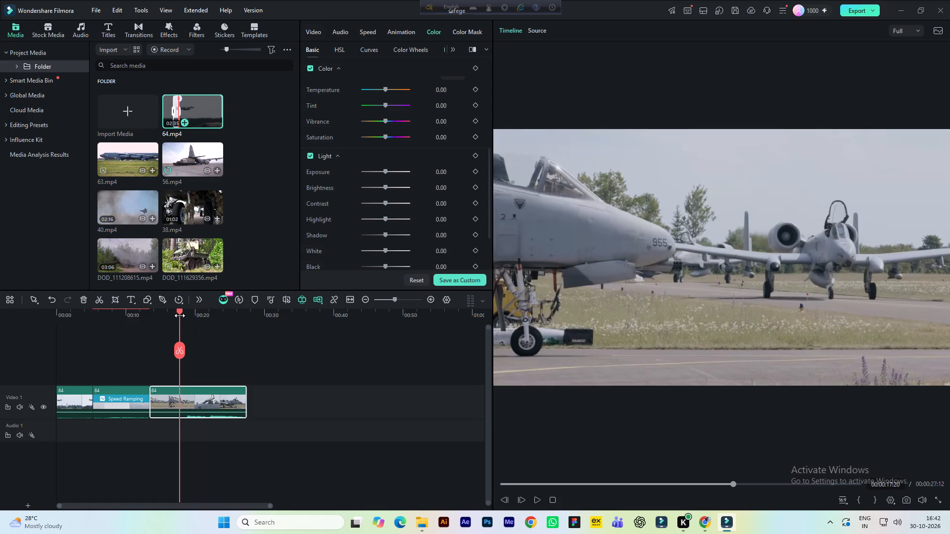
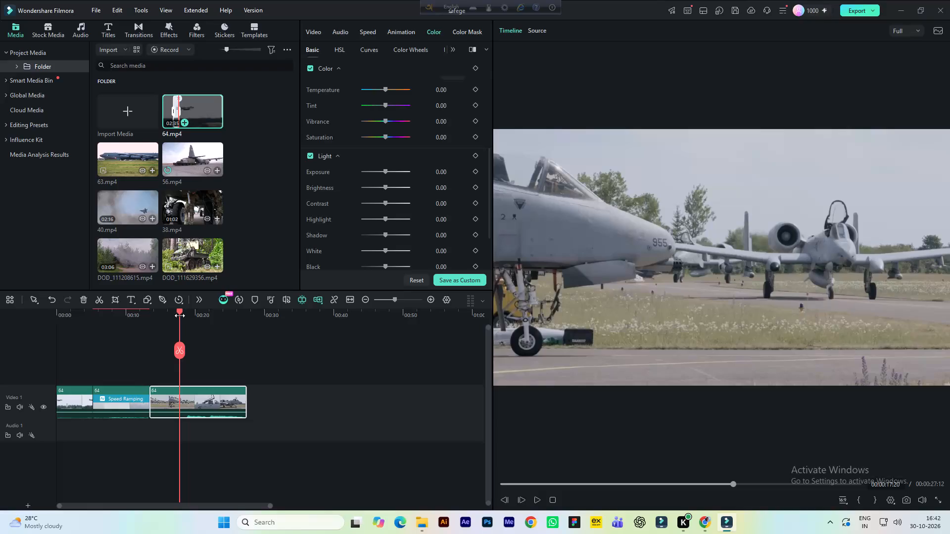
Set the third clip's contrast to 80, saturation to 12 and vibrance to 11, and play the corrected footage.
key("space")
key("space")
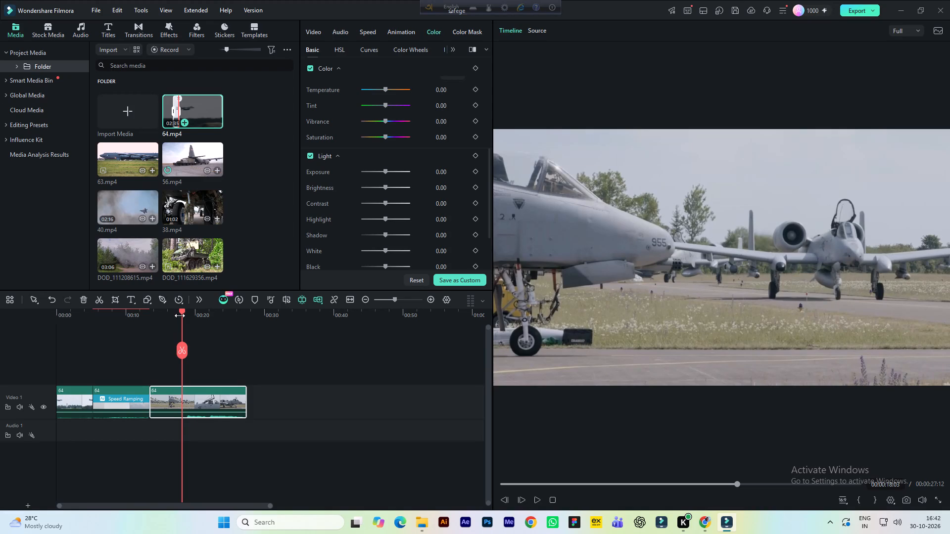
key("space")
key("space")
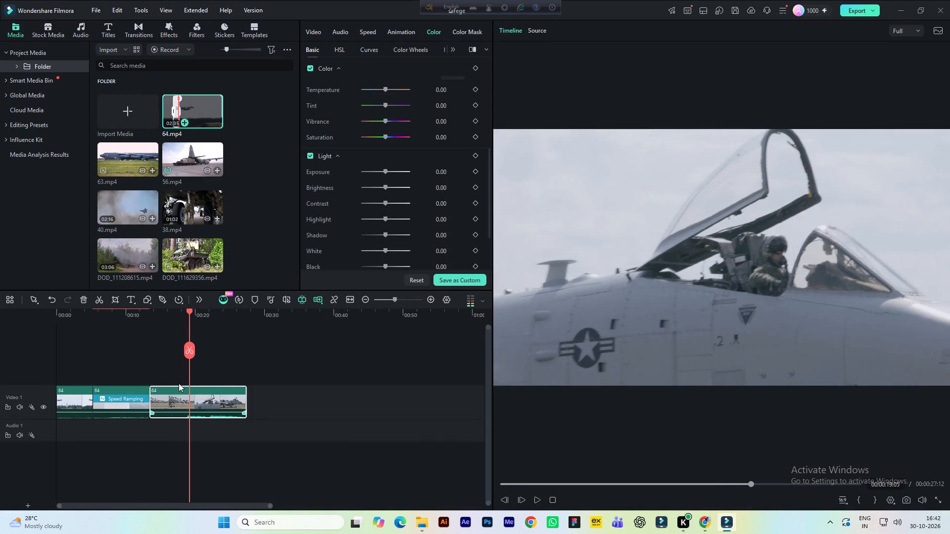
left_click(206, 313)
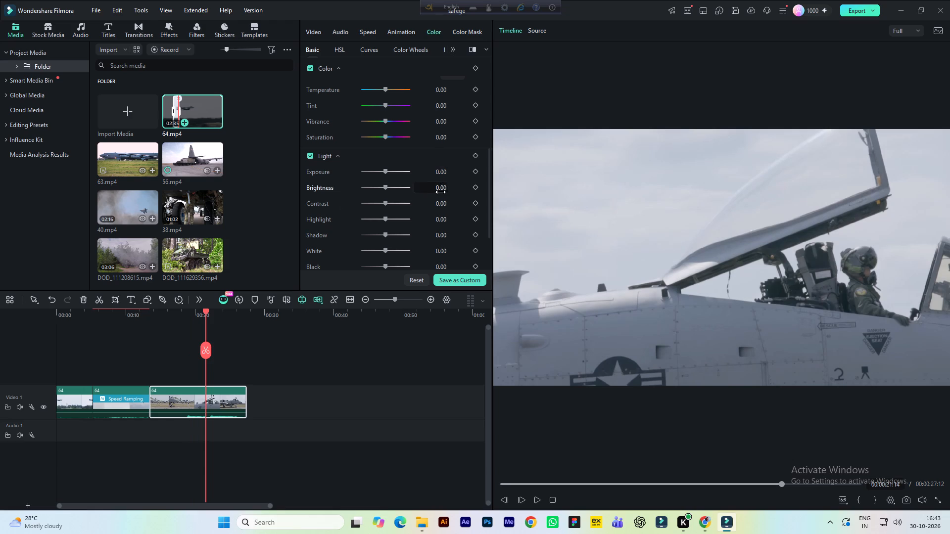
left_click(444, 204)
left_click(439, 138)
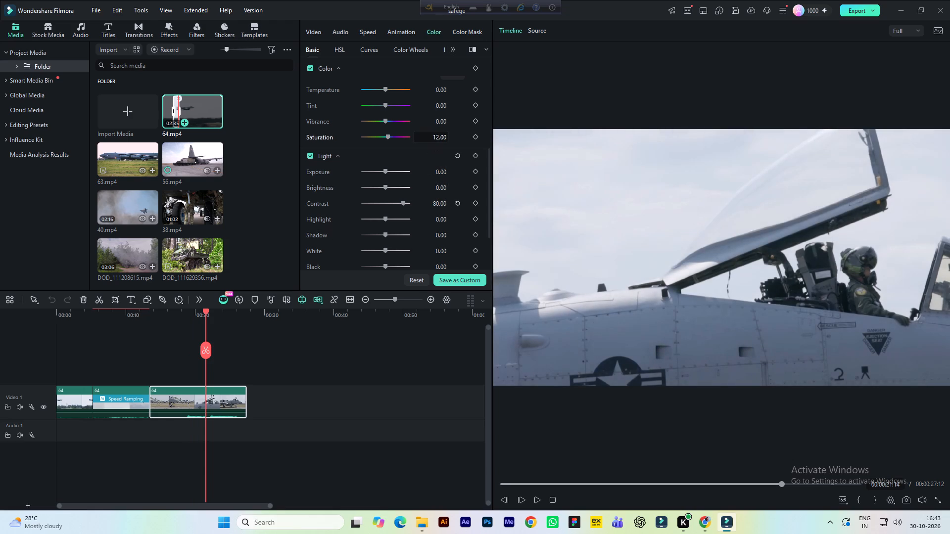
left_click(436, 122)
key("space")
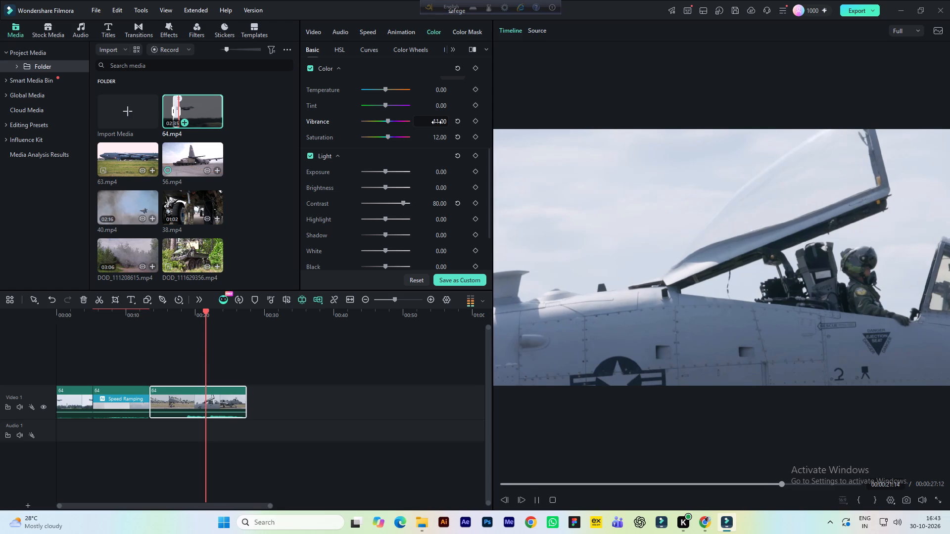
key("space")
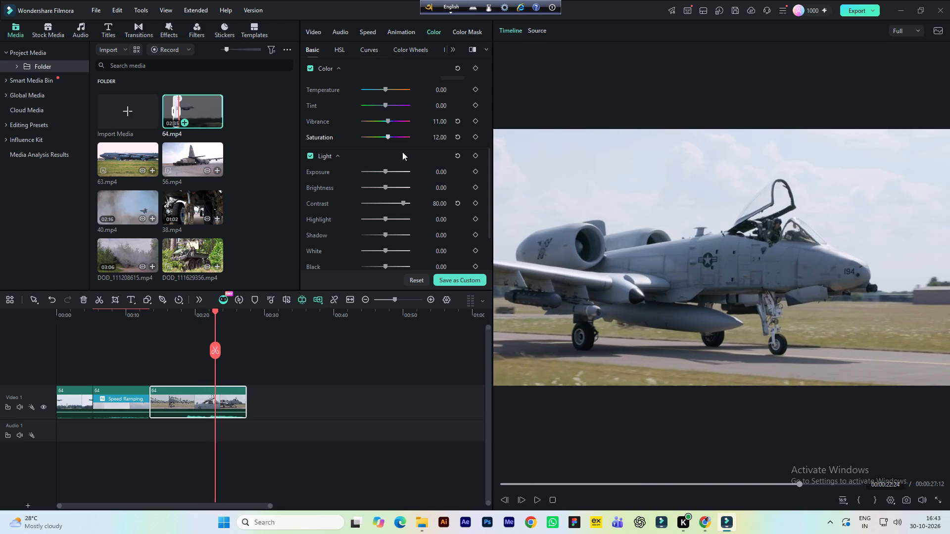
Set the third clip's saturation to 45, vibrance to 52 and brightness to 13, and play it back to check the look.
left_click_drag(388, 136, 409, 136)
left_click_drag(409, 136, 396, 136)
left_click_drag(390, 117, 393, 118)
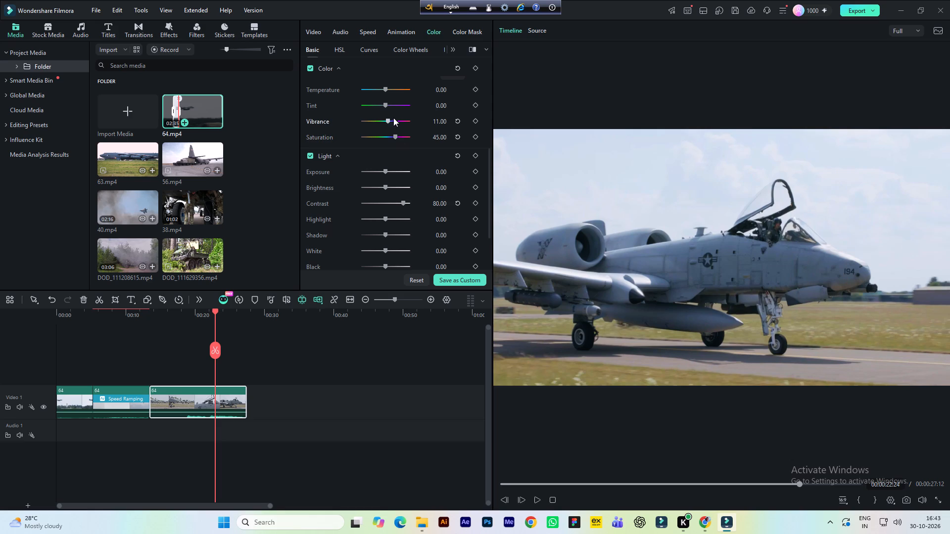
left_click_drag(393, 118, 399, 119)
left_click(397, 120)
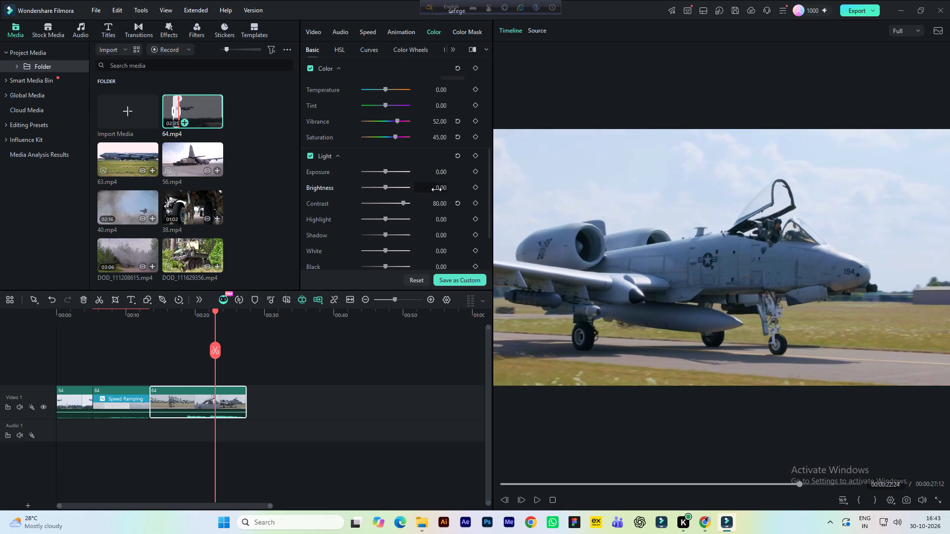
left_click(443, 187)
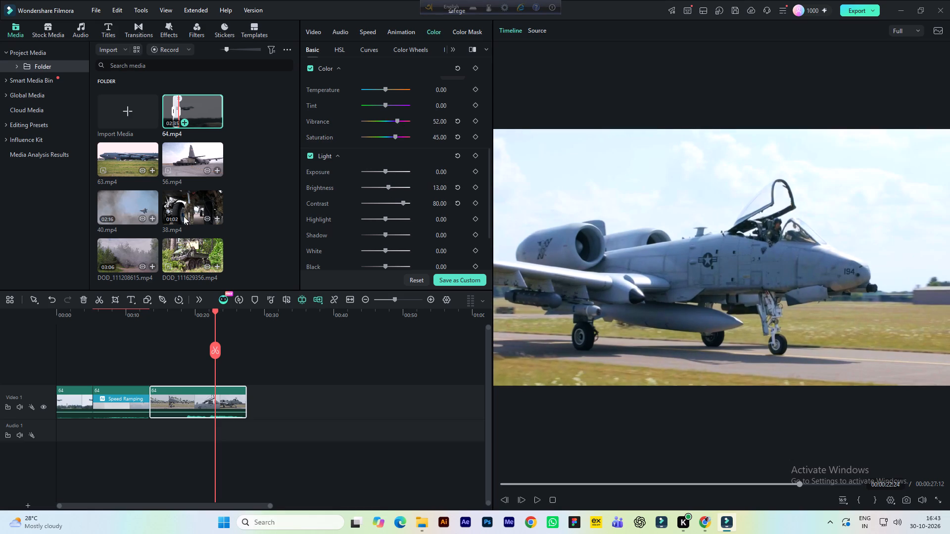
key("space")
key("space")
key("space")
key("space")
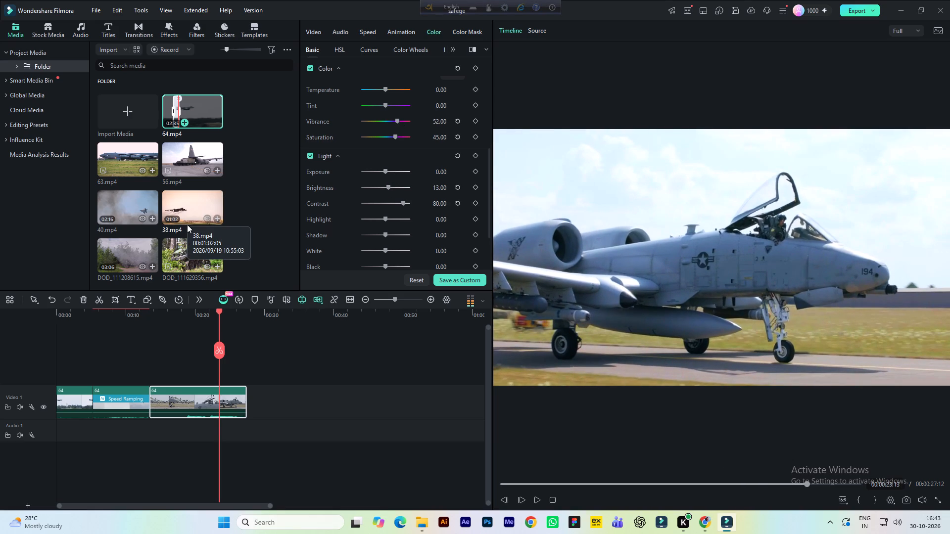
key("space")
left_click(180, 317)
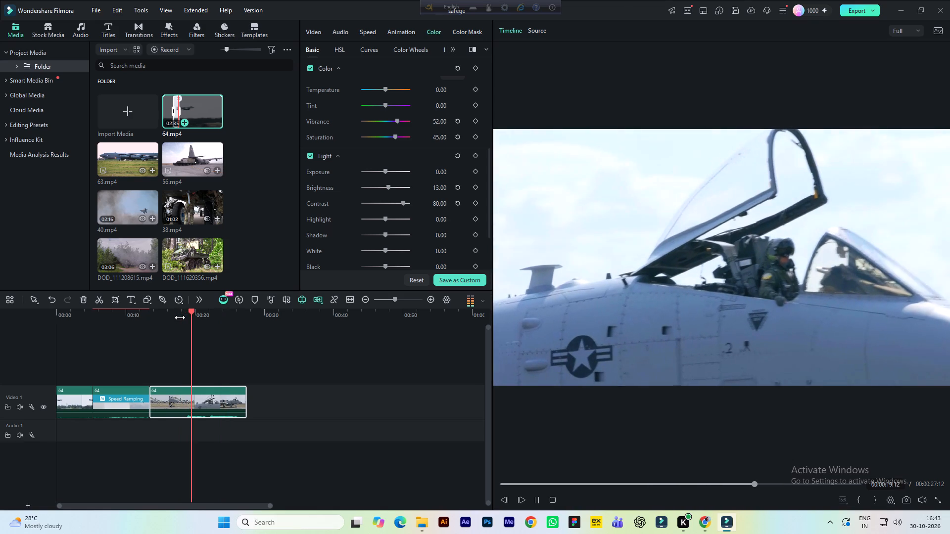
key("space")
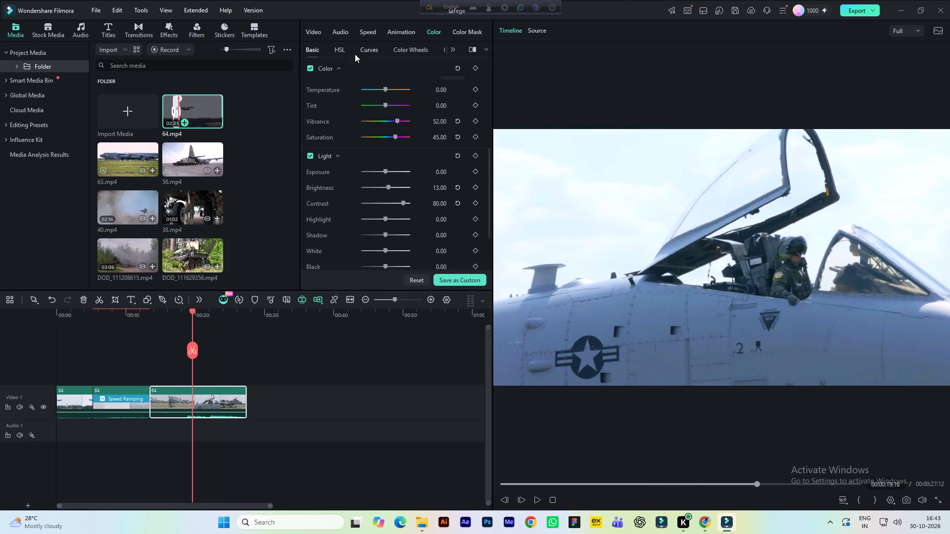
Enable the Hue/Saturation Curves, sample the blue-grey fuselage for Hue vs Sat, and raise that point to hue 209.67, saturation 1.14.
left_click(364, 47)
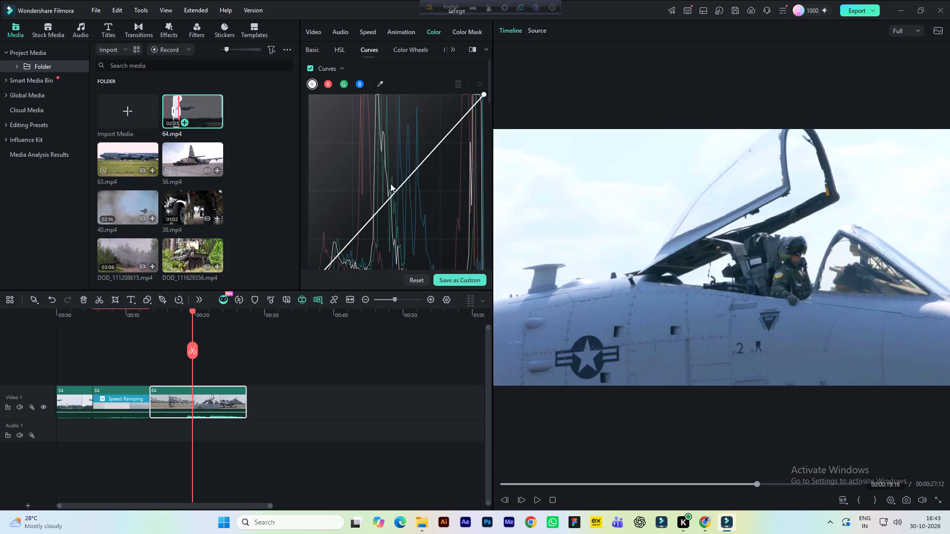
scroll(390, 183, "down", 5)
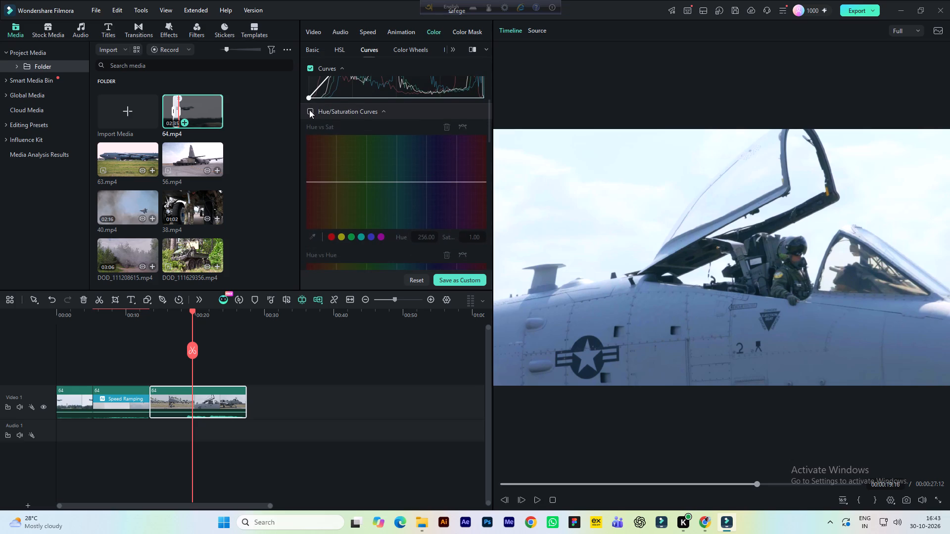
left_click(309, 110)
scroll(400, 213, "down", 2)
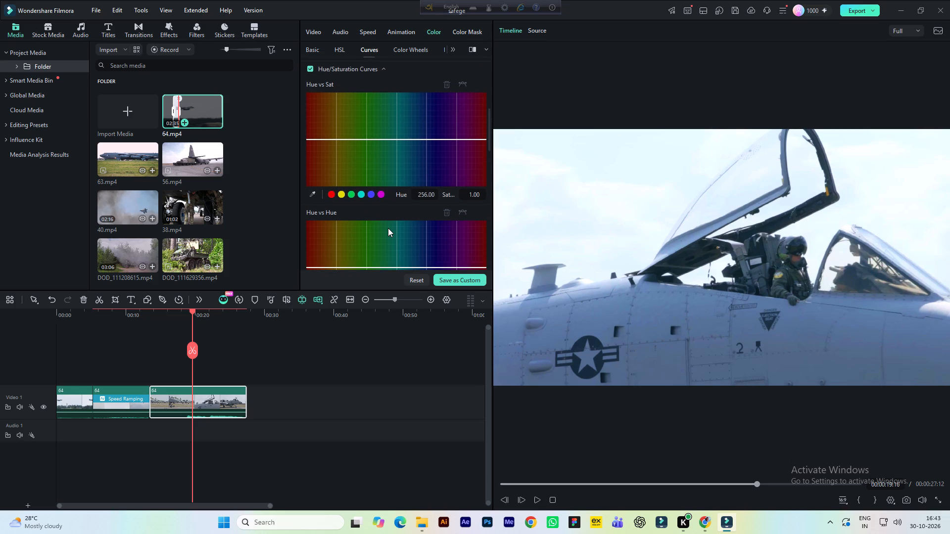
scroll(388, 228, "down", 3)
scroll(387, 233, "up", 4)
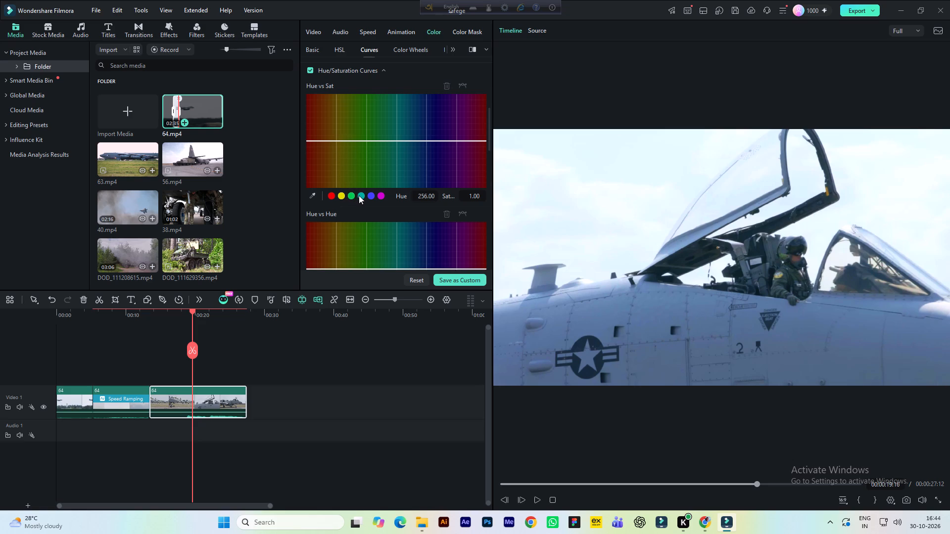
scroll(337, 132, "up", 2)
scroll(342, 185, "down", 2)
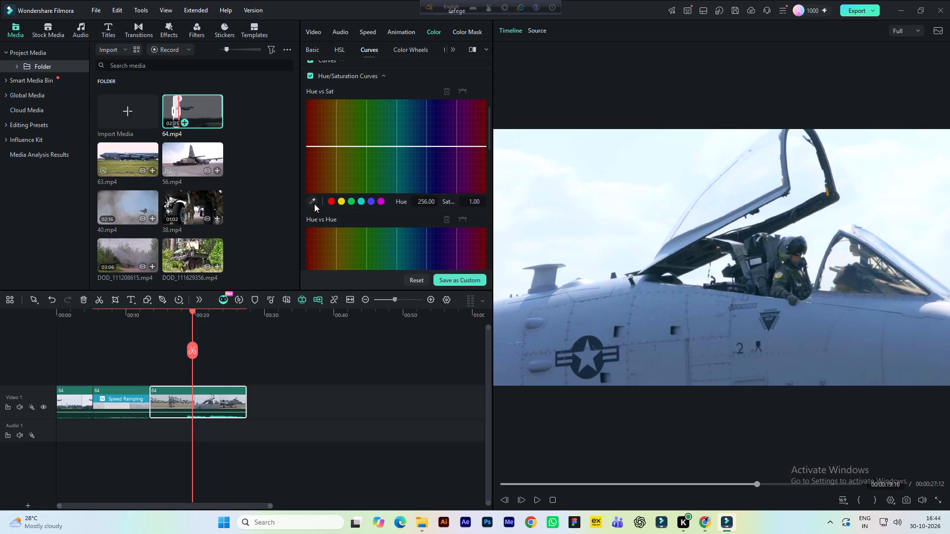
left_click(310, 200)
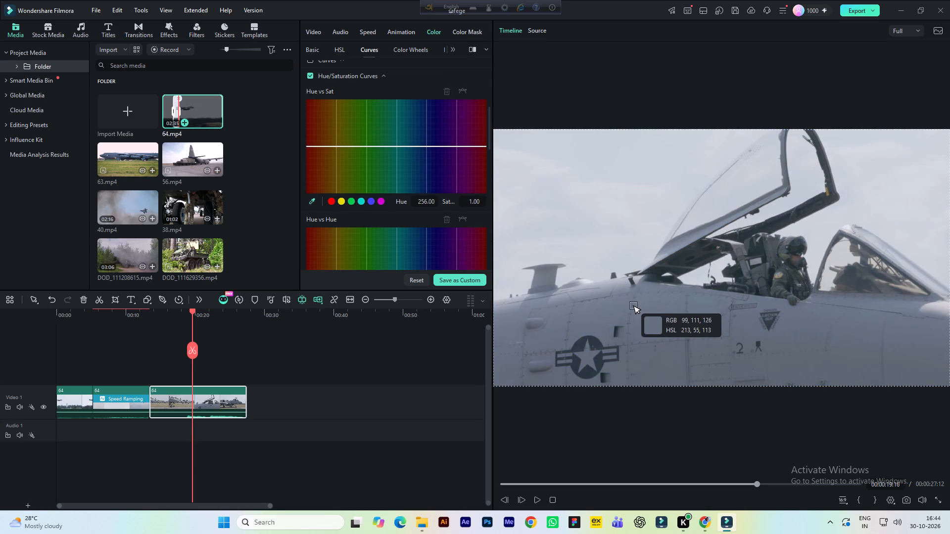
left_click(640, 296)
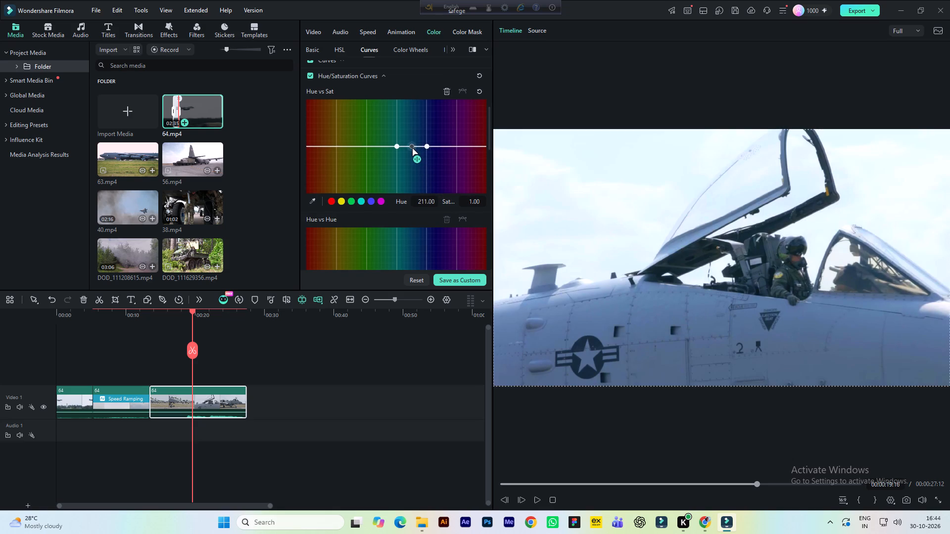
left_click_drag(412, 147, 412, 140)
left_click_drag(412, 140, 411, 140)
Play the timeline from about 00:00:12 into the third clip to review the colour correction.
left_click(141, 313)
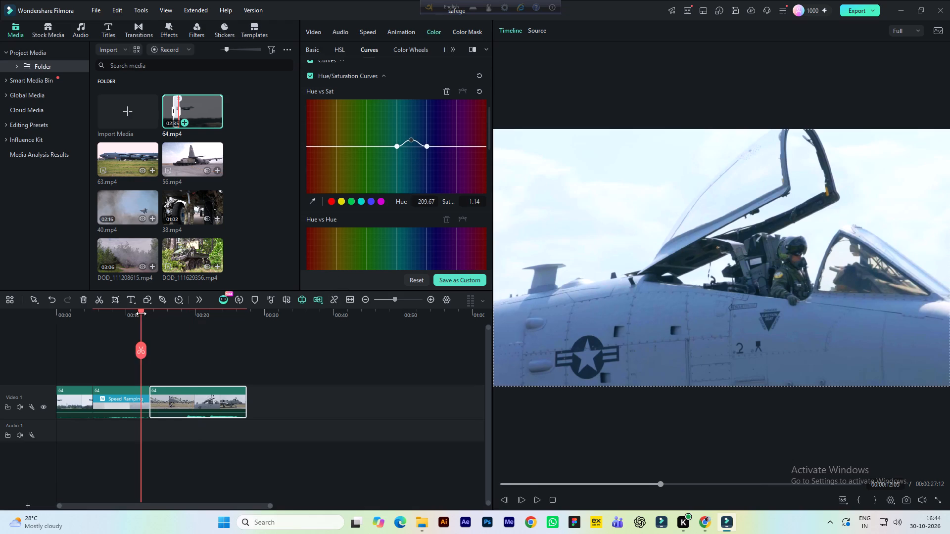
key("space")
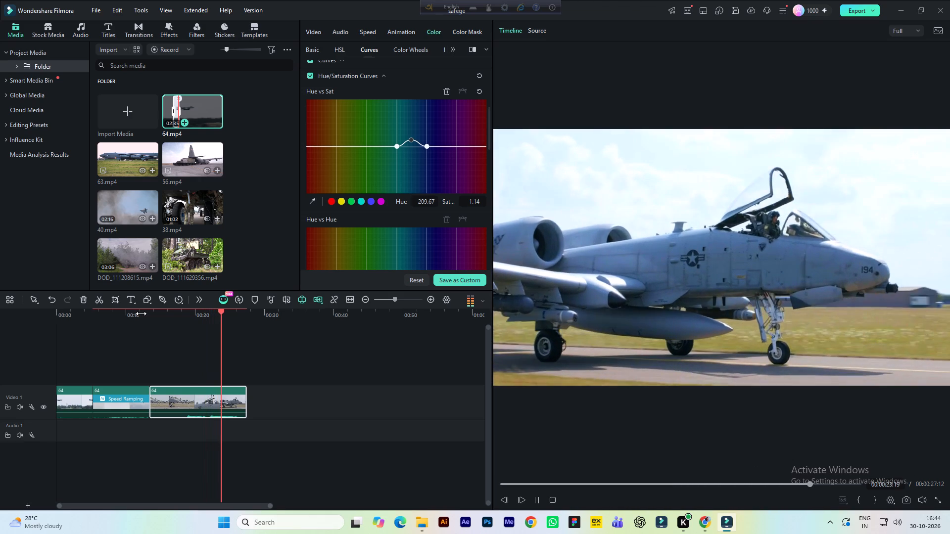
key("space")
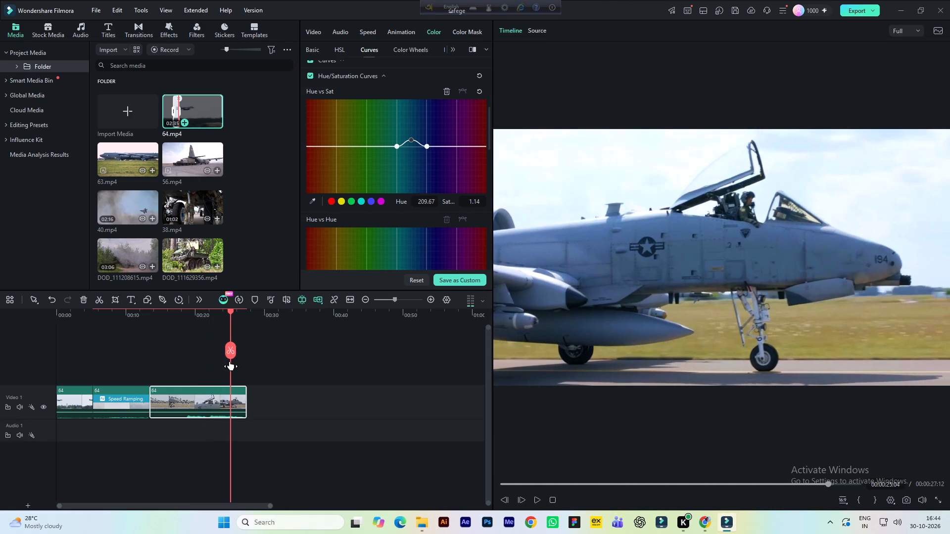
key("space")
key("space")
Sample the dry grass beside the aircraft's front wheel as a custom HSL colour and set its saturation to 47.
scroll(367, 212, "up", 6)
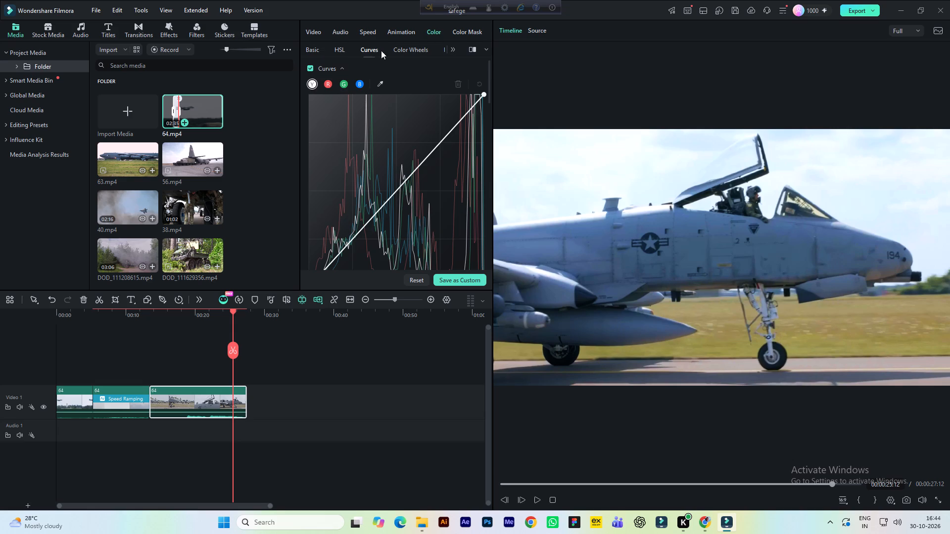
left_click(419, 49)
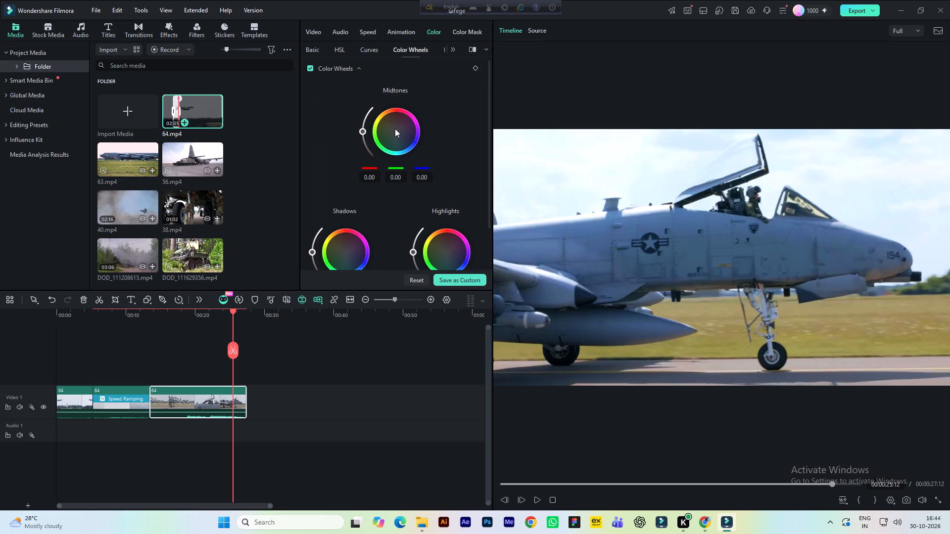
scroll(396, 131, "down", 1)
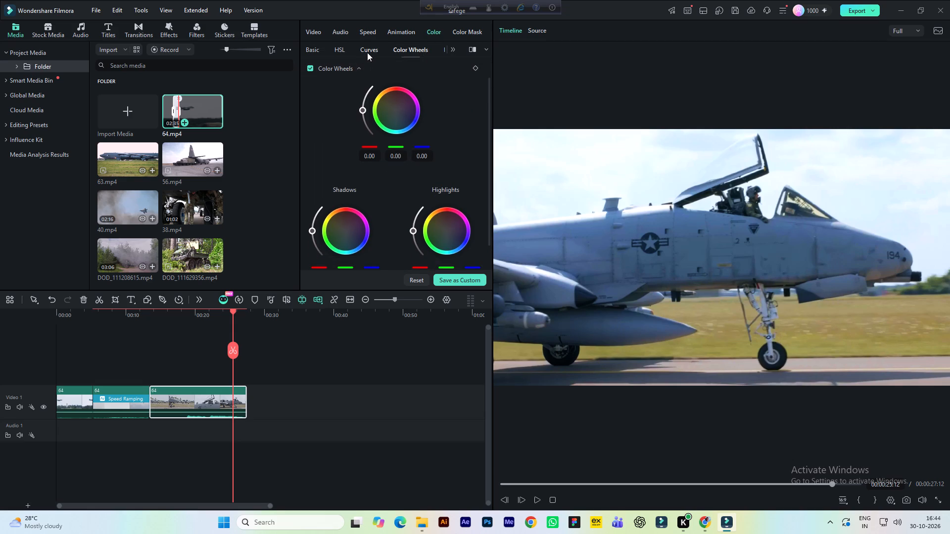
left_click(368, 52)
left_click(333, 49)
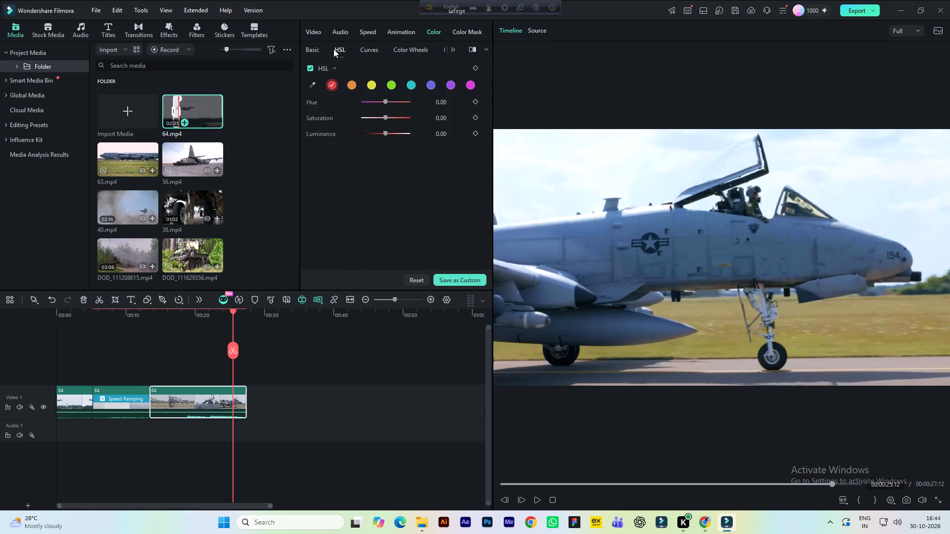
left_click(313, 83)
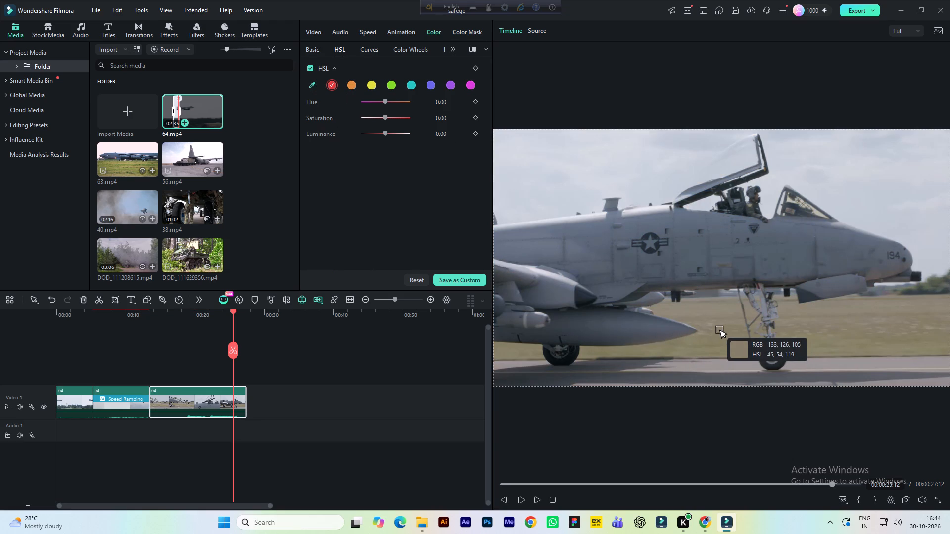
left_click(744, 353)
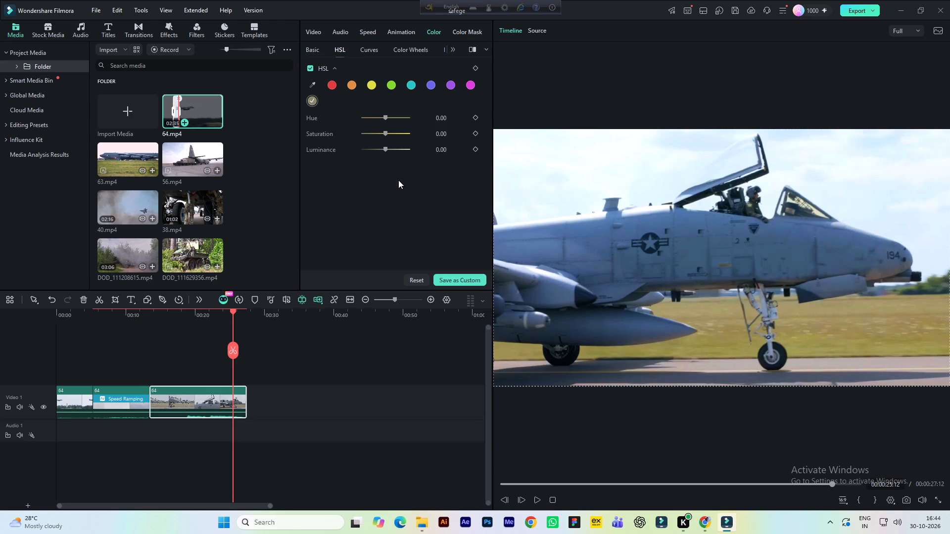
left_click_drag(384, 131, 396, 131)
Adjust the sampled grass colour in the third clip's HSL to hue 100, saturation 82 and luminance -19.
left_click_drag(396, 131, 392, 137)
left_click_drag(392, 137, 389, 137)
left_click_drag(382, 116, 383, 115)
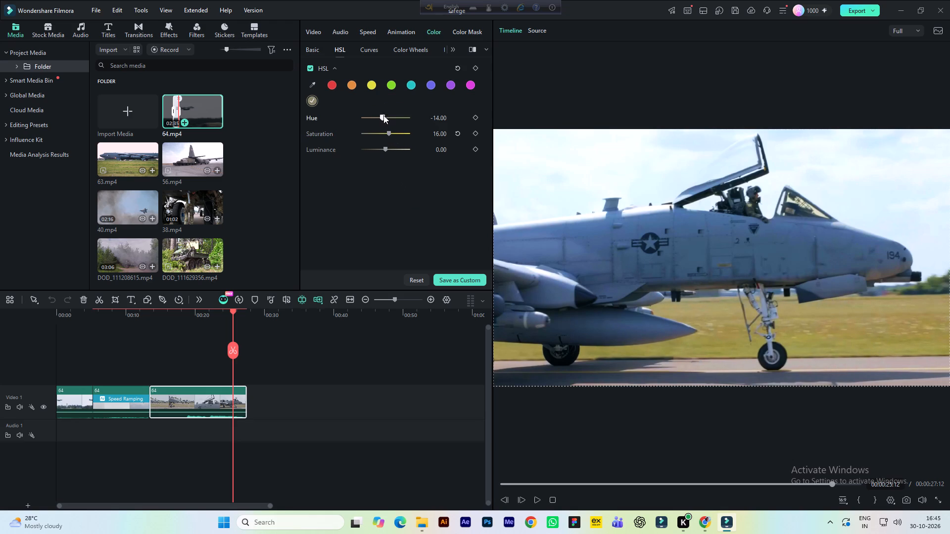
left_click_drag(383, 115, 421, 119)
left_click_drag(389, 133, 404, 132)
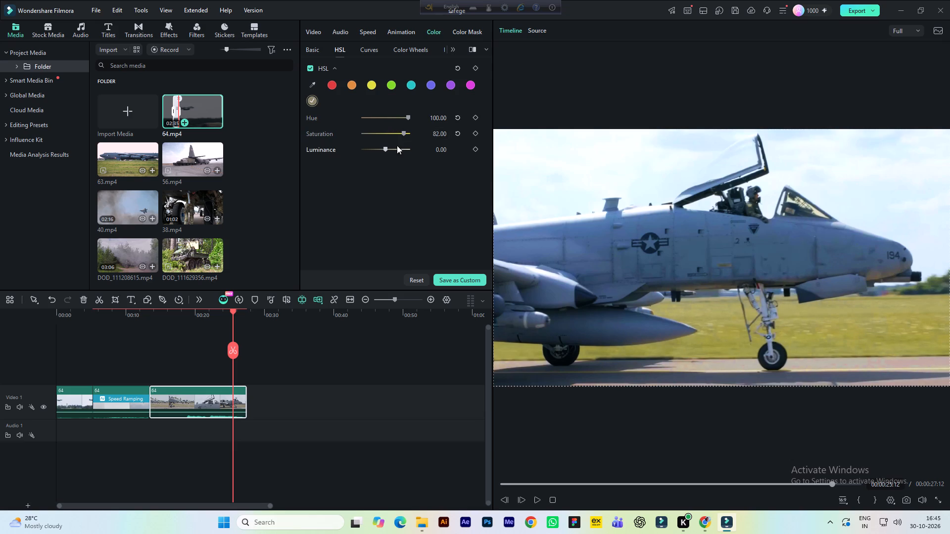
left_click(383, 148)
Play the timeline from about 00:00:12 into the third clip to review the adjusted grass colour.
left_click(142, 313)
key("space")
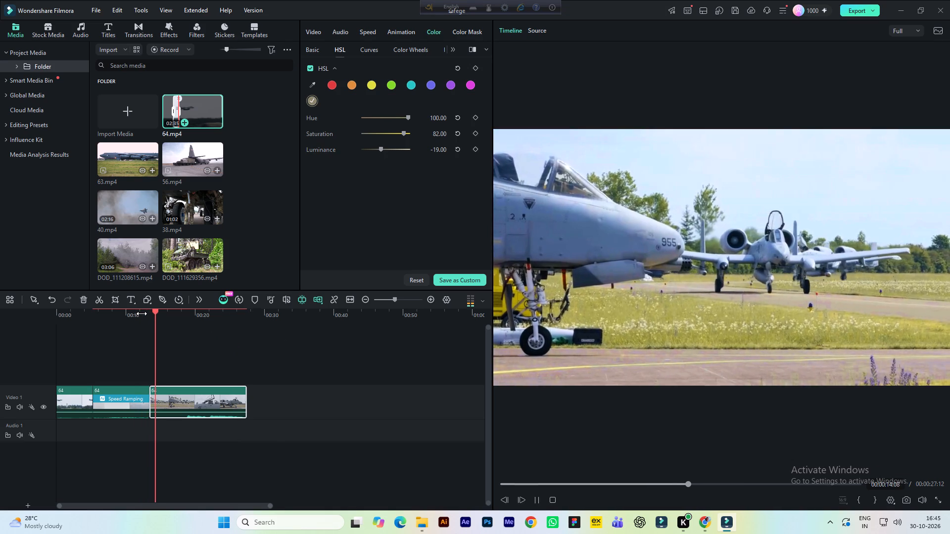
key("space")
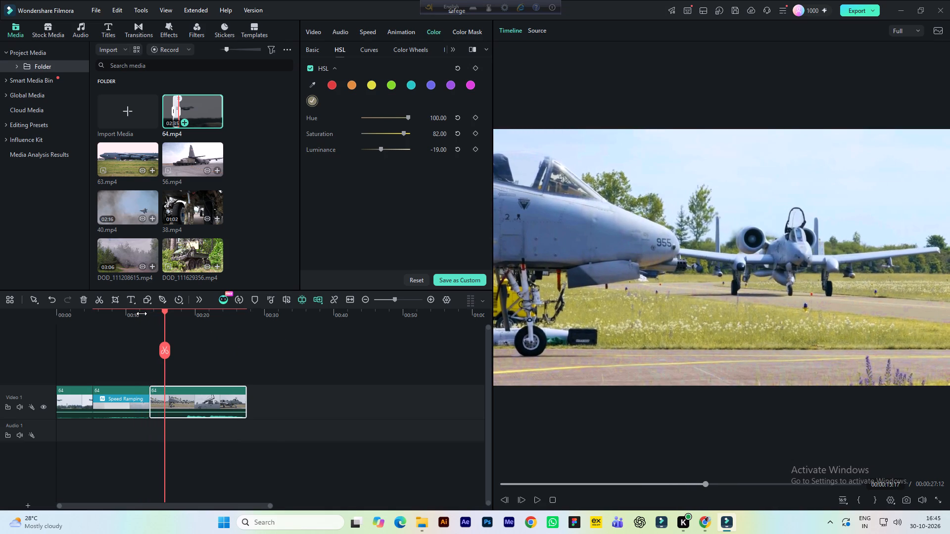
Compare the graded taxiing-aircraft frame at about 00:00:16 on the timeline with the matching ungraded frame at about 00:00:29 in source 64.mp4.
left_click(173, 314)
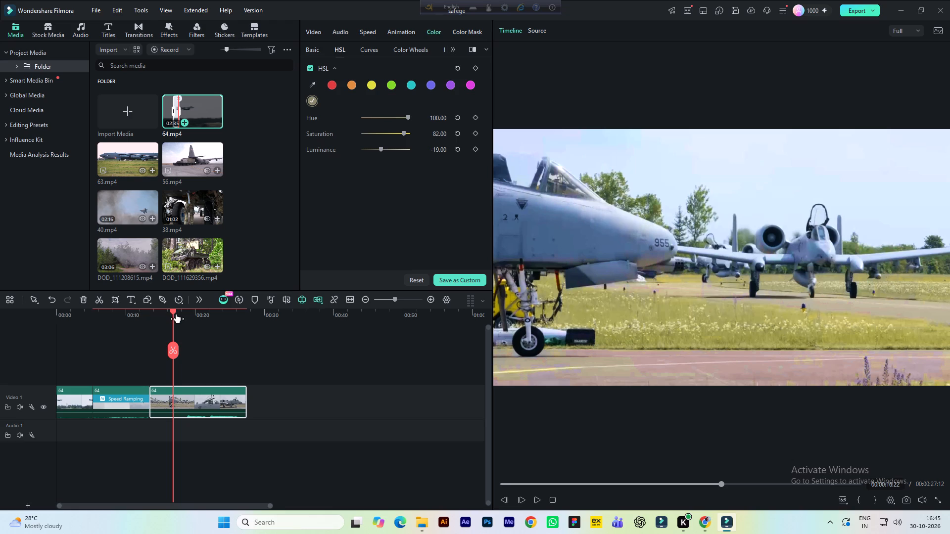
left_click(169, 315)
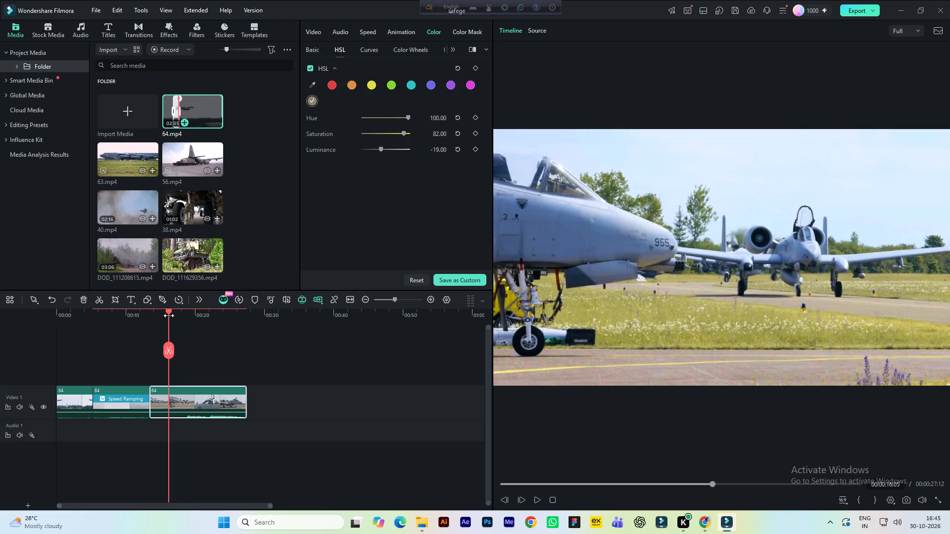
left_click(537, 28)
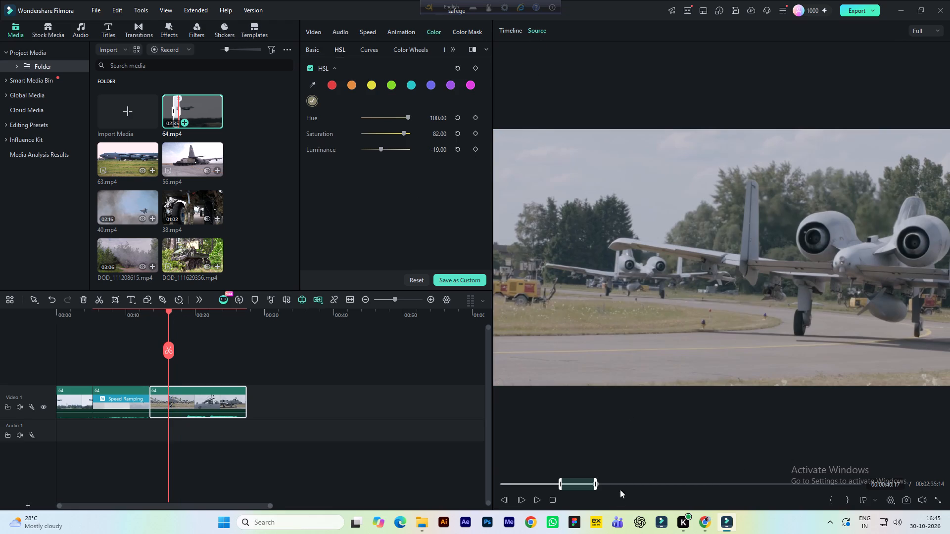
left_click_drag(583, 482, 570, 484)
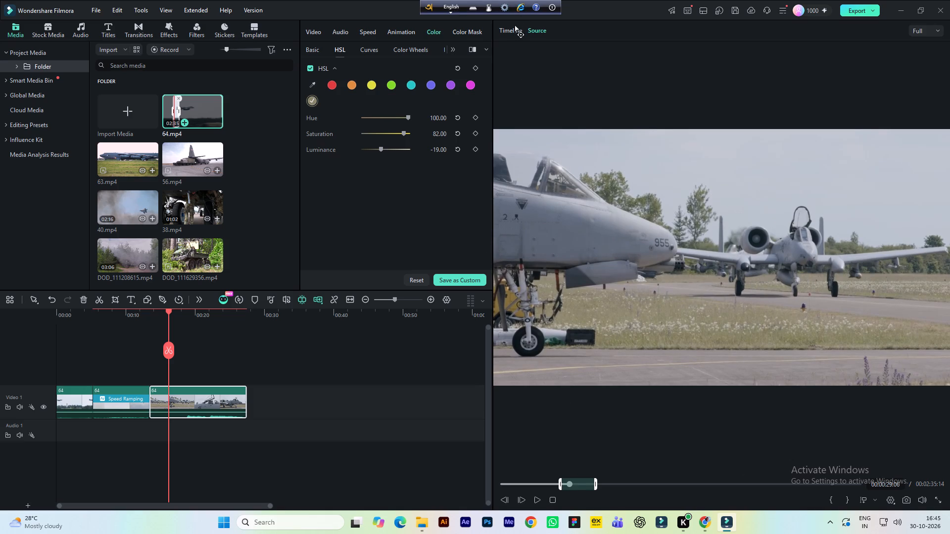
left_click(514, 29)
left_click(534, 27)
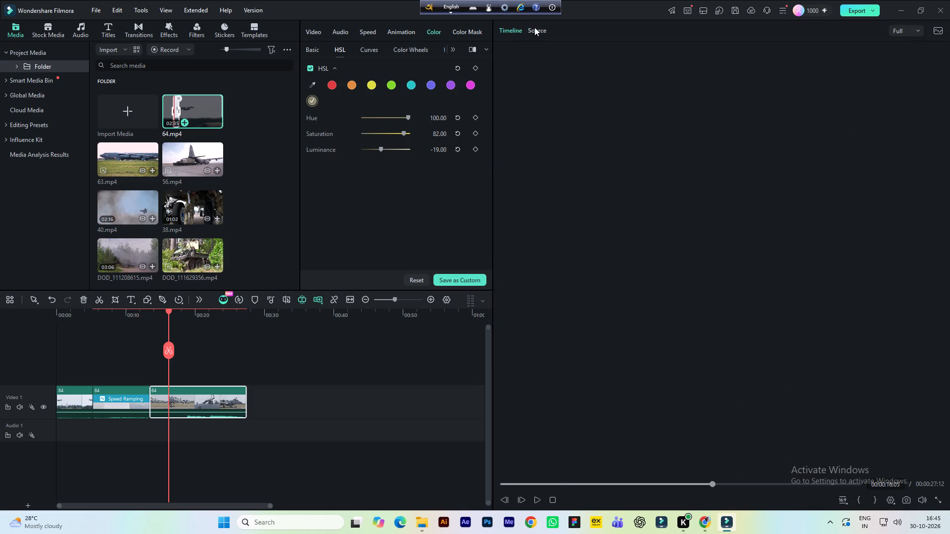
left_click(509, 26)
left_click(507, 30)
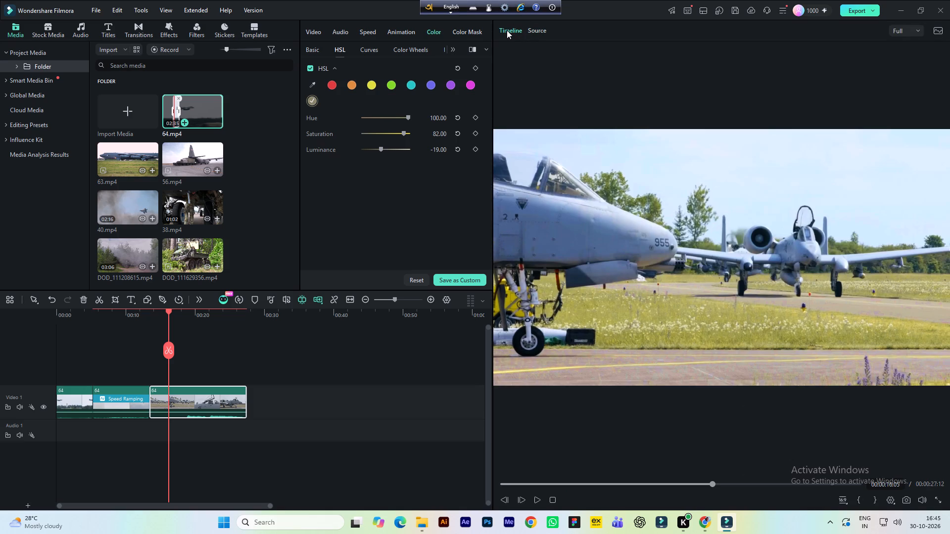
left_click(711, 483)
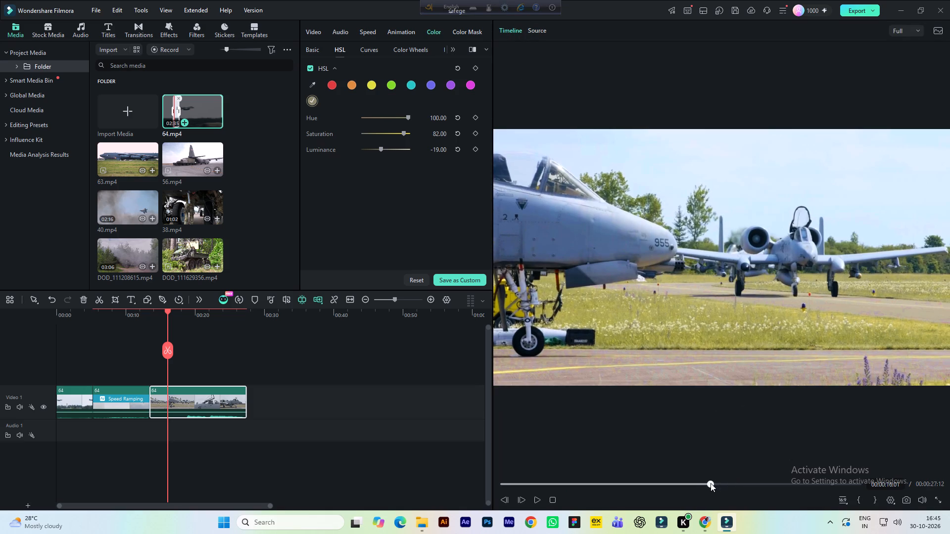
left_click(541, 27)
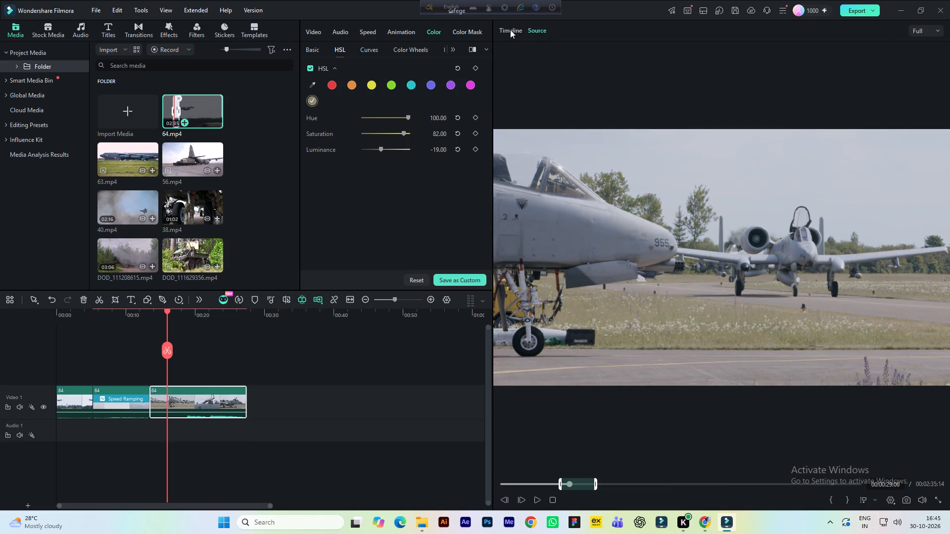
left_click(510, 30)
left_click(534, 29)
left_click(515, 32)
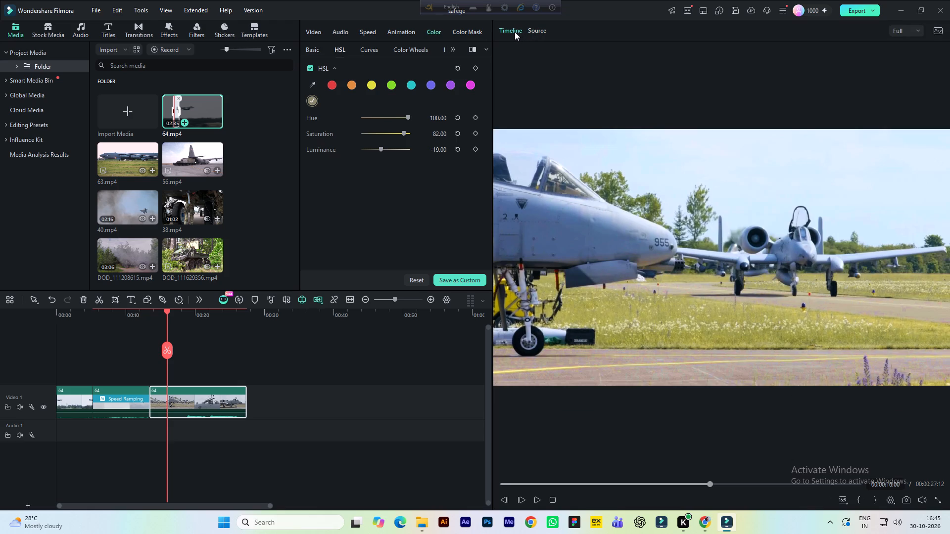
left_click(529, 31)
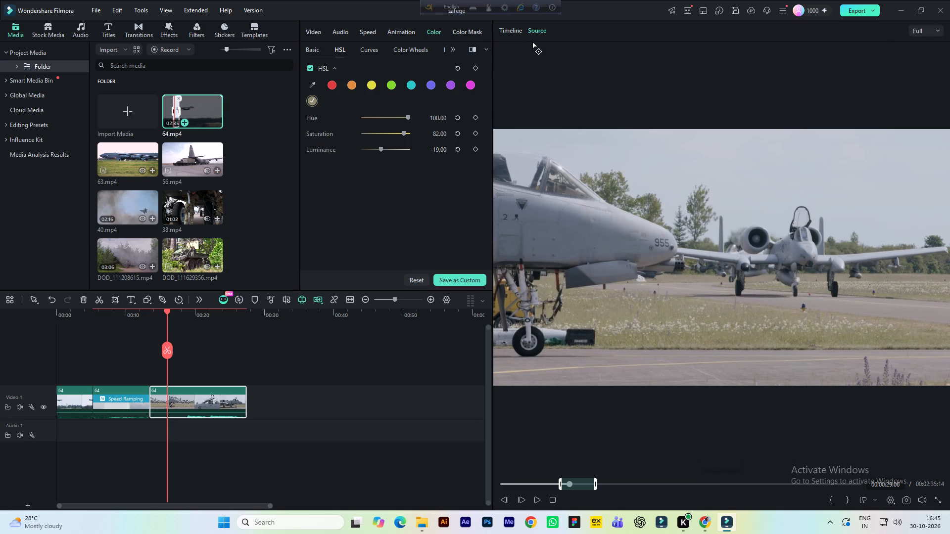
left_click(510, 31)
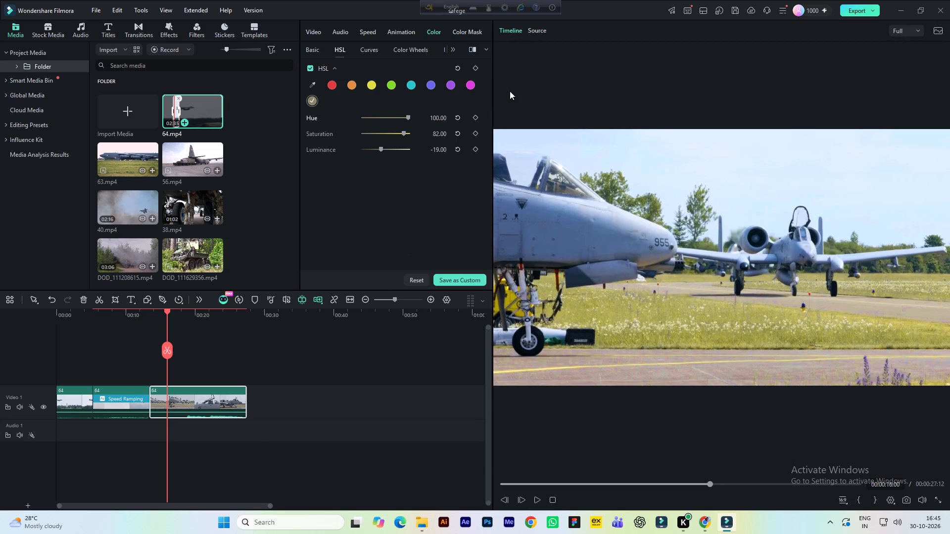
left_click(532, 29)
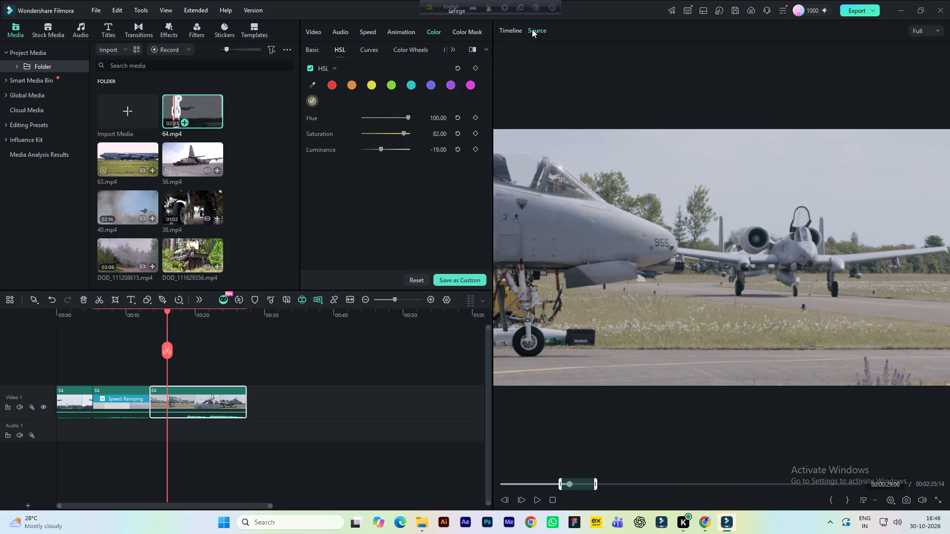
left_click(512, 30)
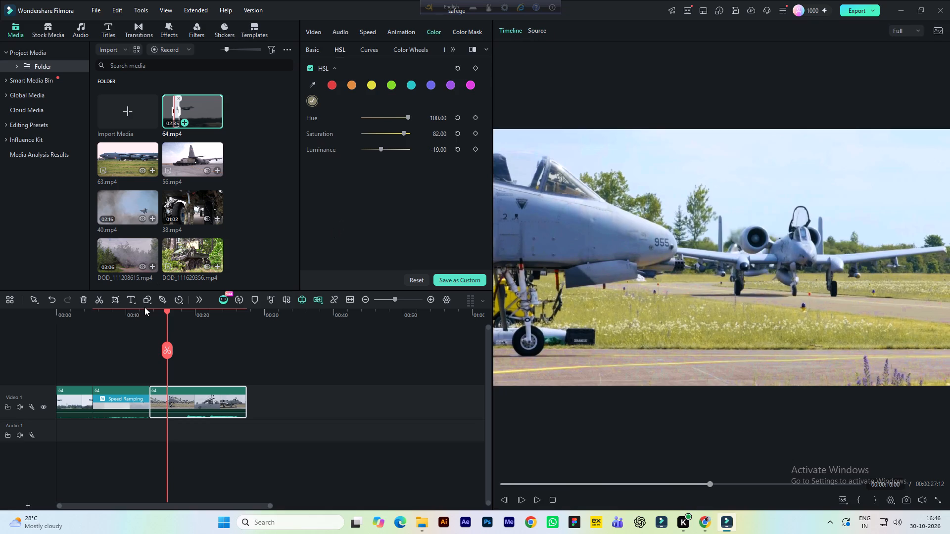
Play the timeline on to the open-cockpit shot at about 00:00:20 and compare it with the matching source frame near 00:00:33.
key("space")
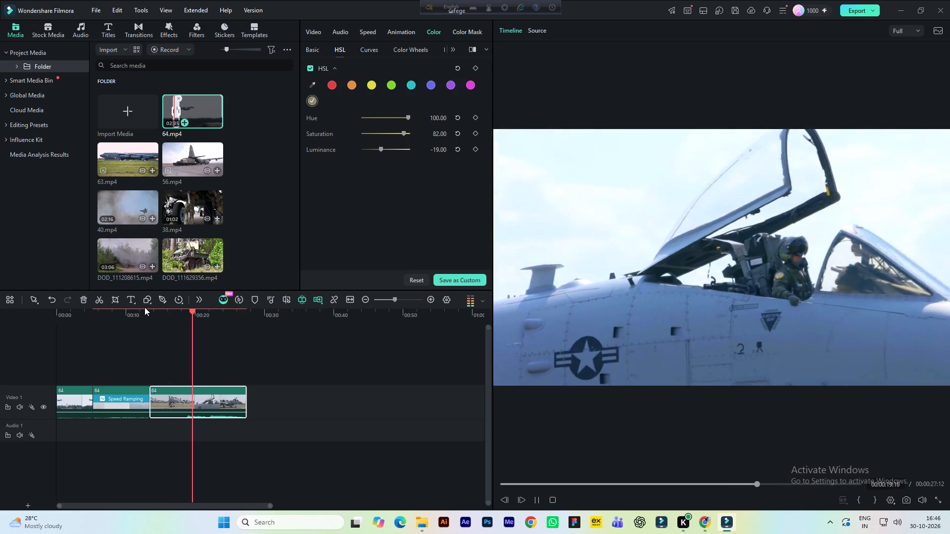
key("space")
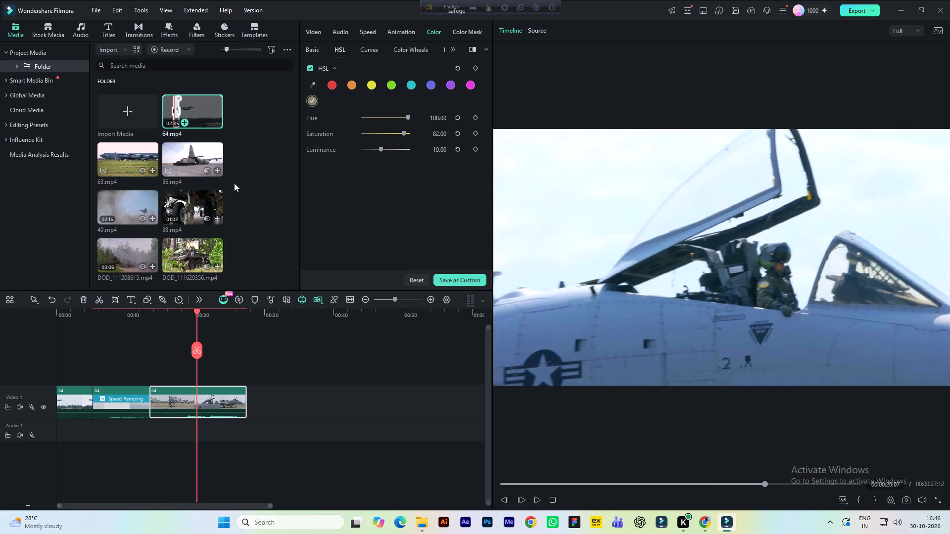
left_click(538, 29)
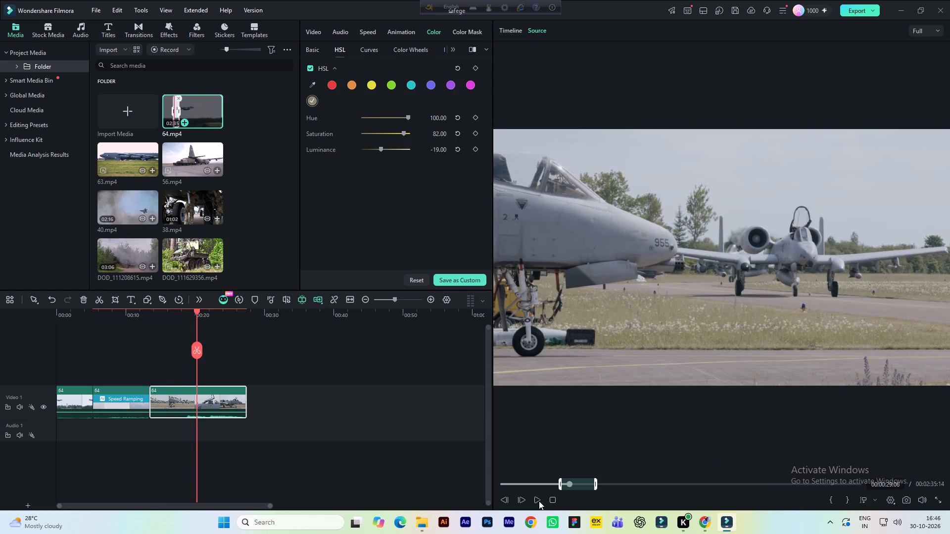
left_click_drag(570, 484, 577, 483)
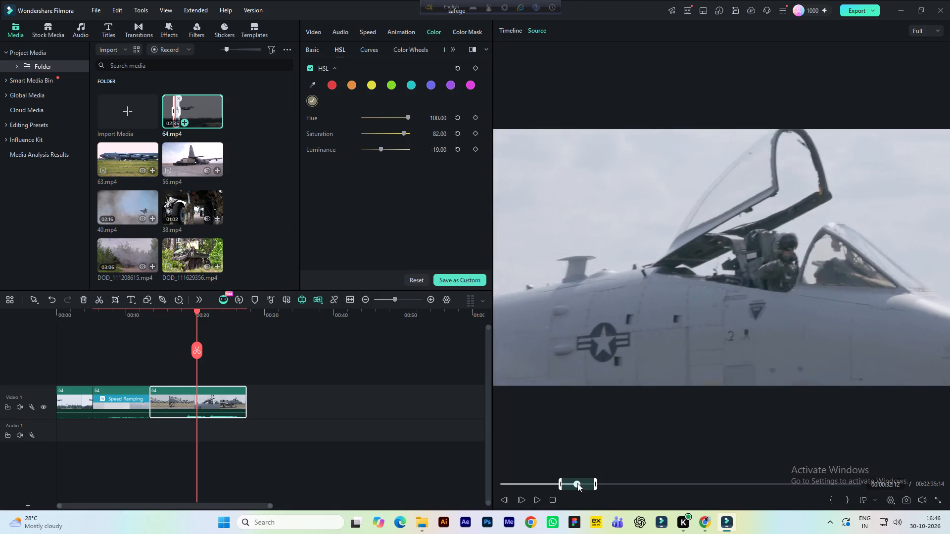
left_click_drag(577, 483, 580, 484)
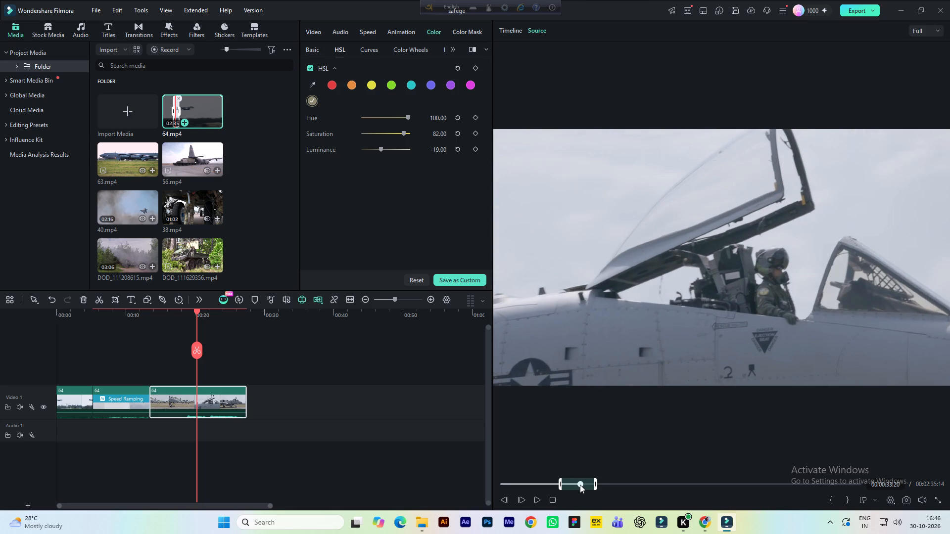
left_click(507, 29)
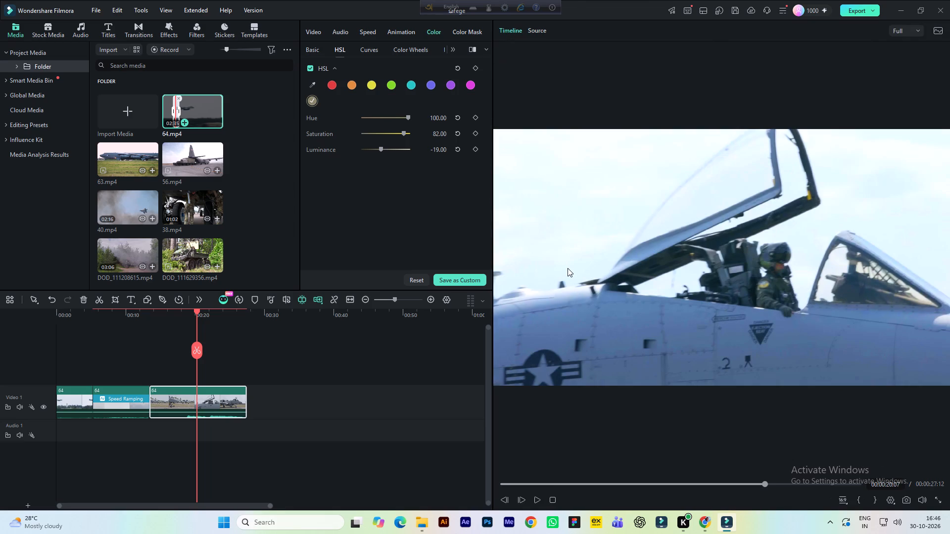
Play source 64.mp4 from about 00:00:33 to about 00:00:52 to examine the footage beyond the marked section.
left_click(537, 30)
key("space")
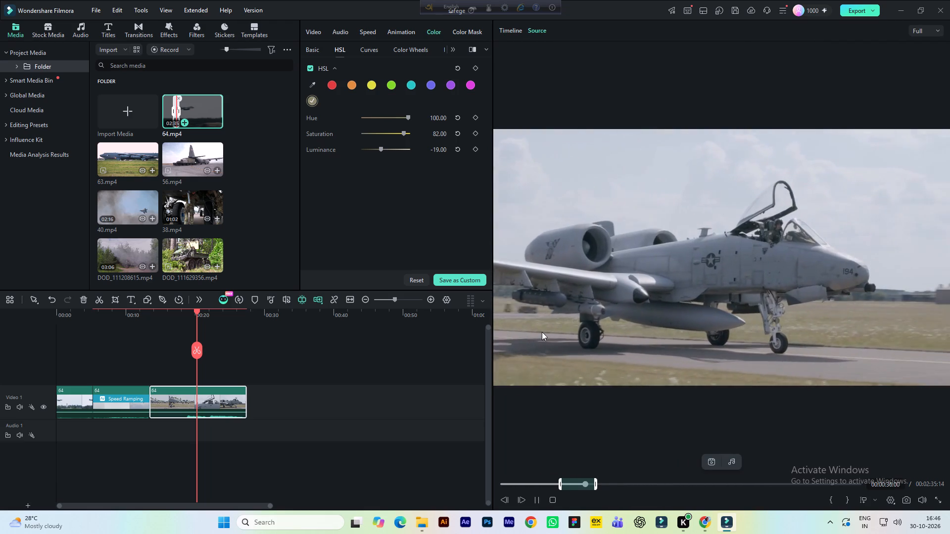
key("space")
key("space")
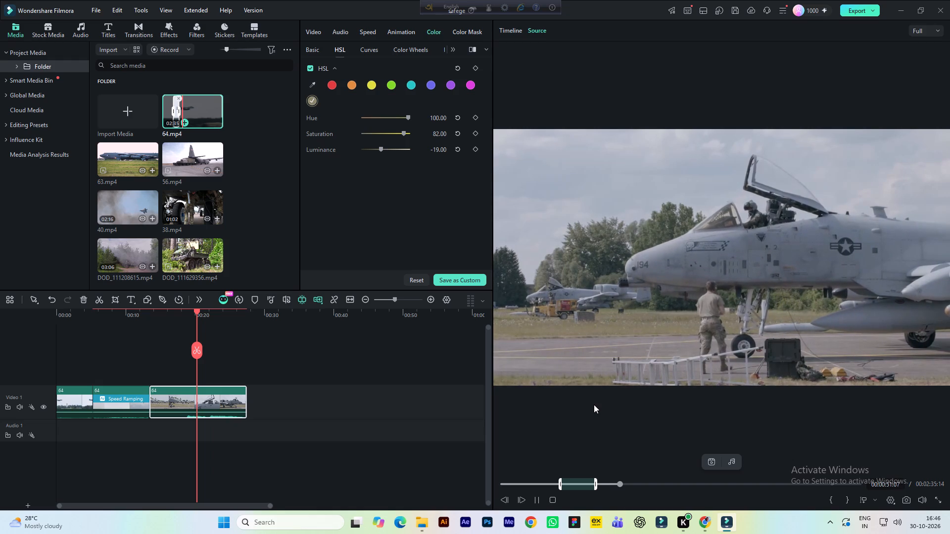
key("space")
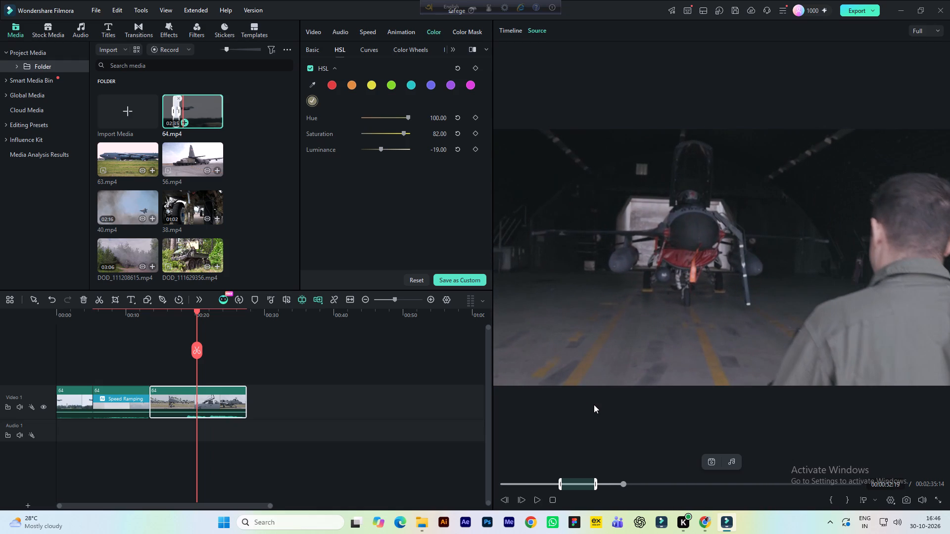
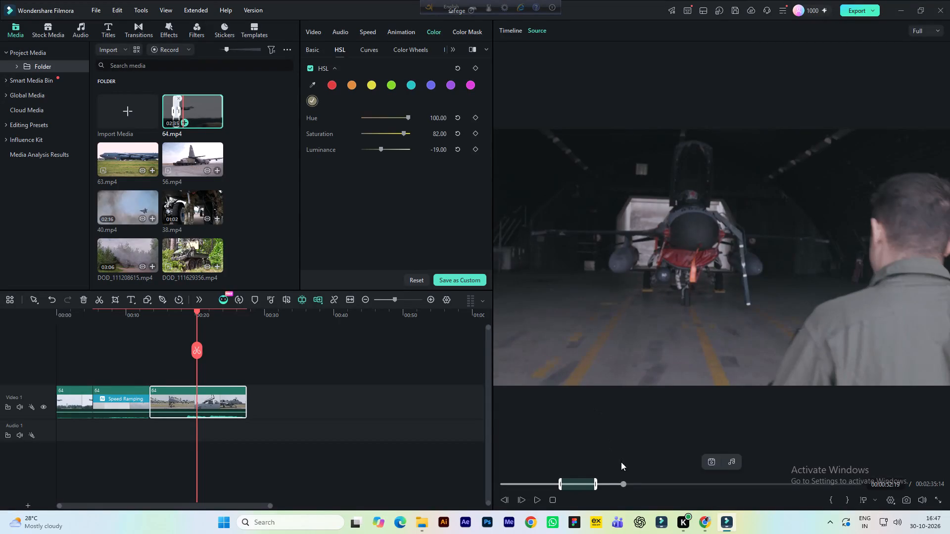
Skim source 64.mp4 from about 00:00:45 to about 00:01:18 to find the next usable aircraft shot.
left_click(607, 486)
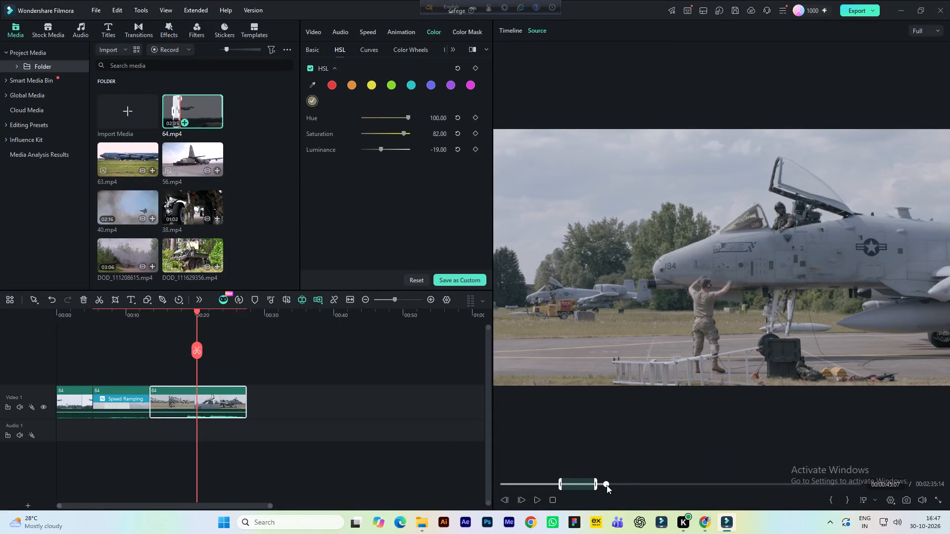
key("space")
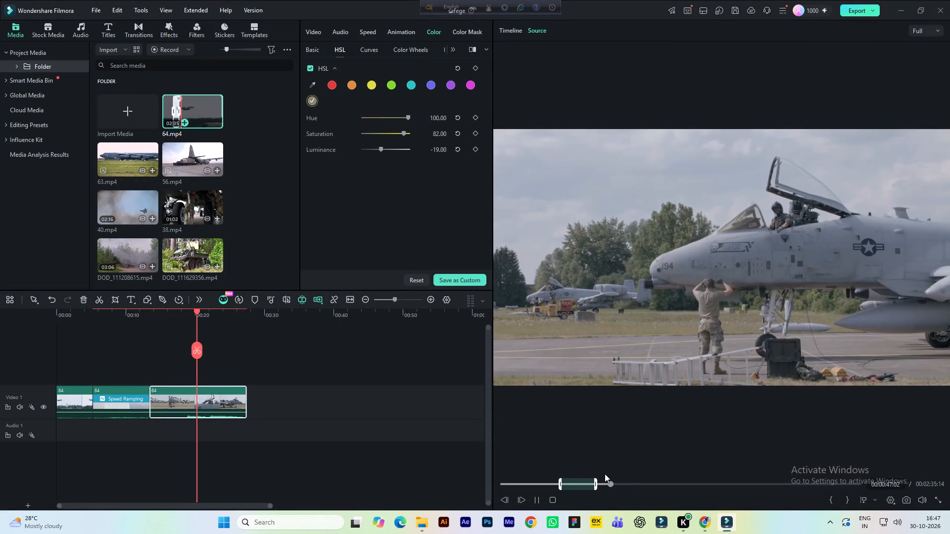
key("space")
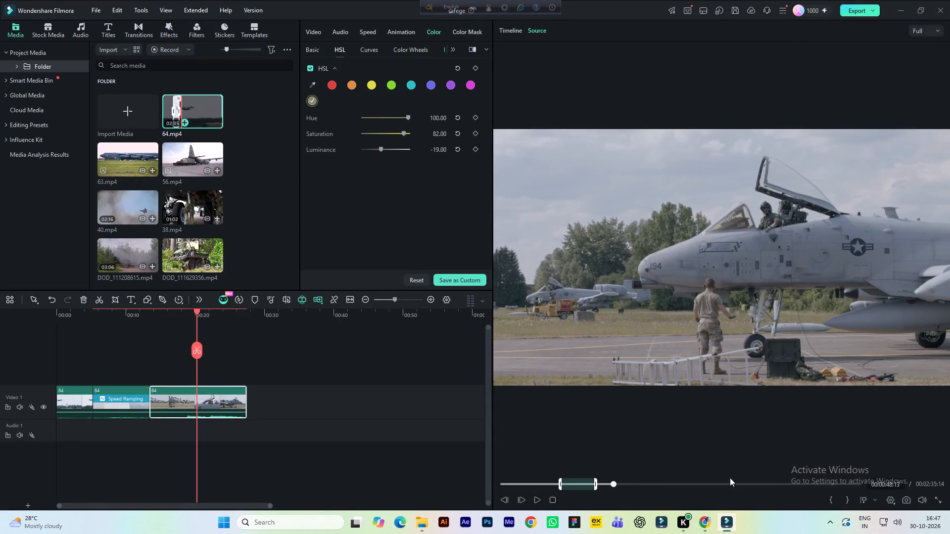
left_click(616, 484)
left_click(619, 483)
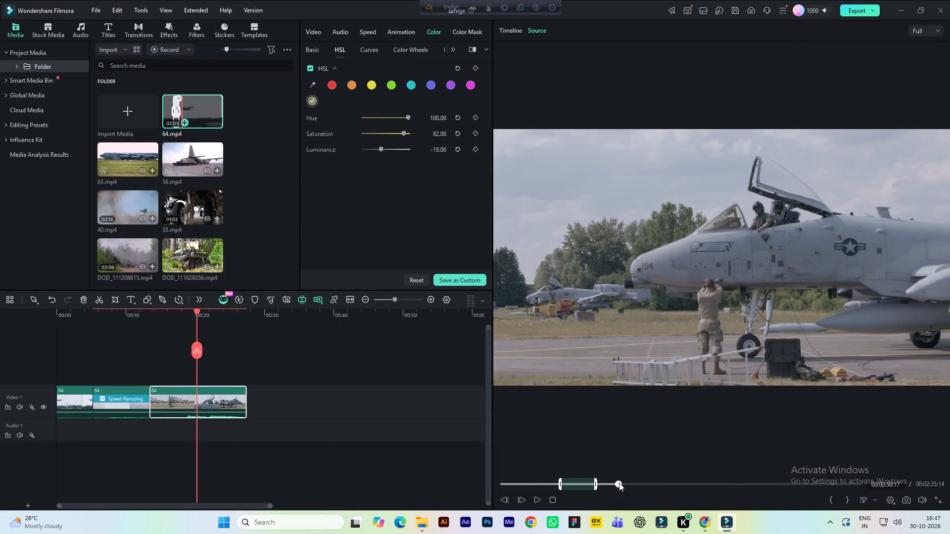
key("space")
left_click(624, 483)
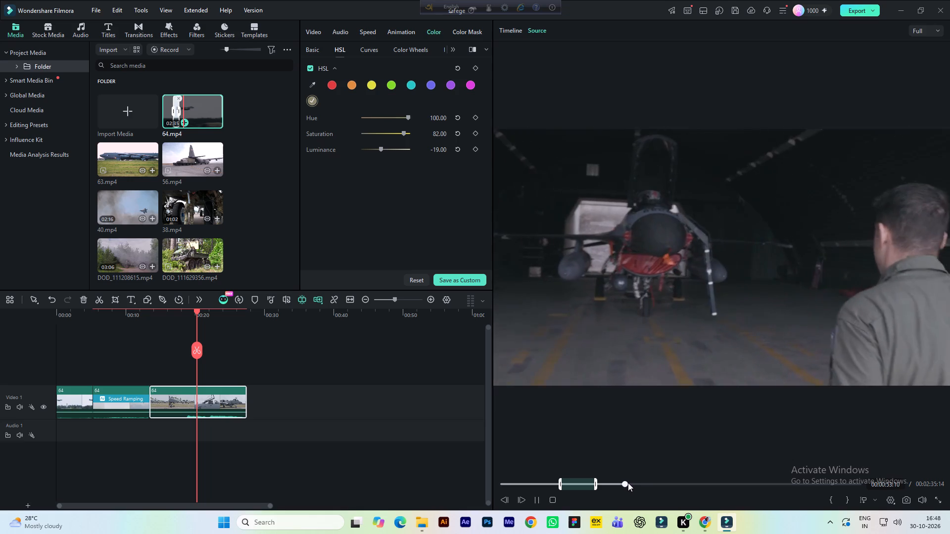
left_click(629, 483)
left_click(635, 482)
left_click(644, 483)
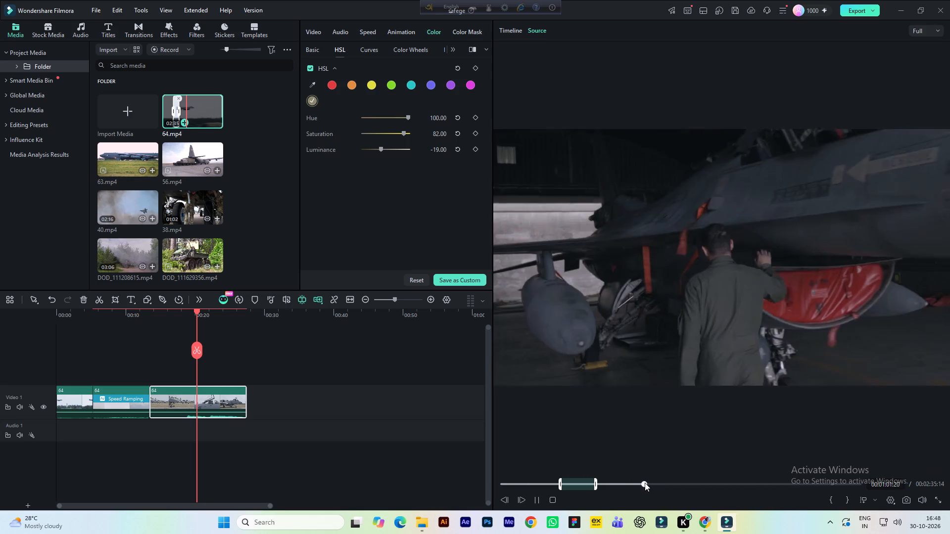
left_click(651, 482)
left_click(656, 481)
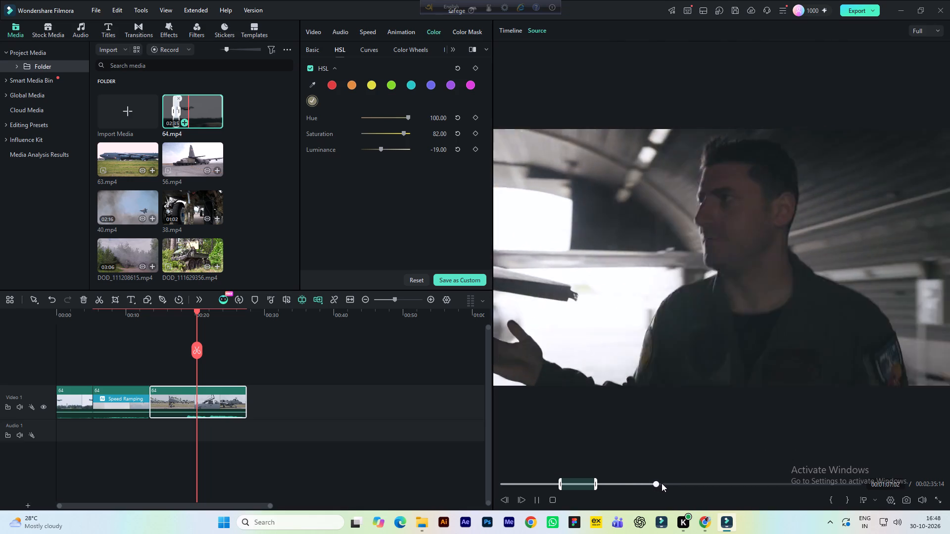
left_click(662, 483)
left_click(671, 484)
left_click(678, 484)
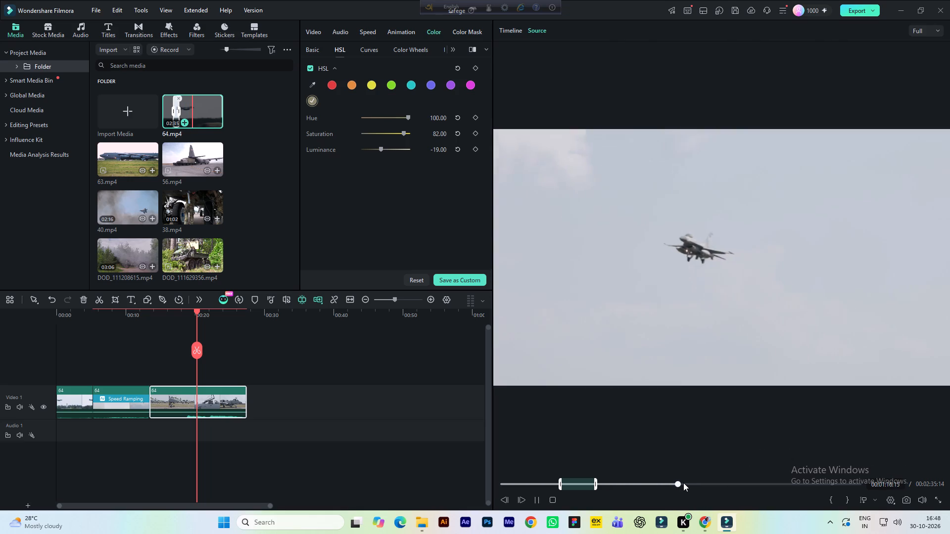
Mark the flying-jet section of source 64.mp4 from about 00:01:18 to about 00:01:24.
key("space")
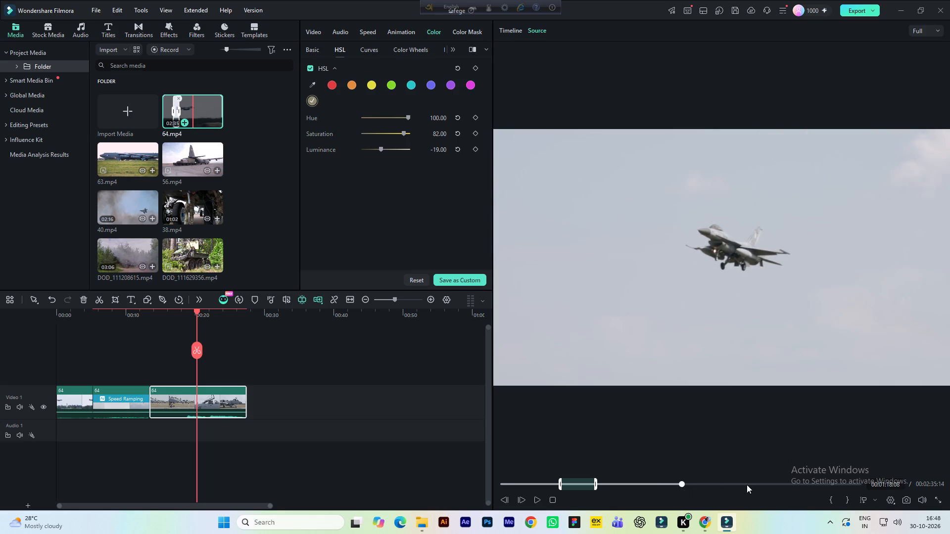
left_click(824, 496)
left_click(831, 499)
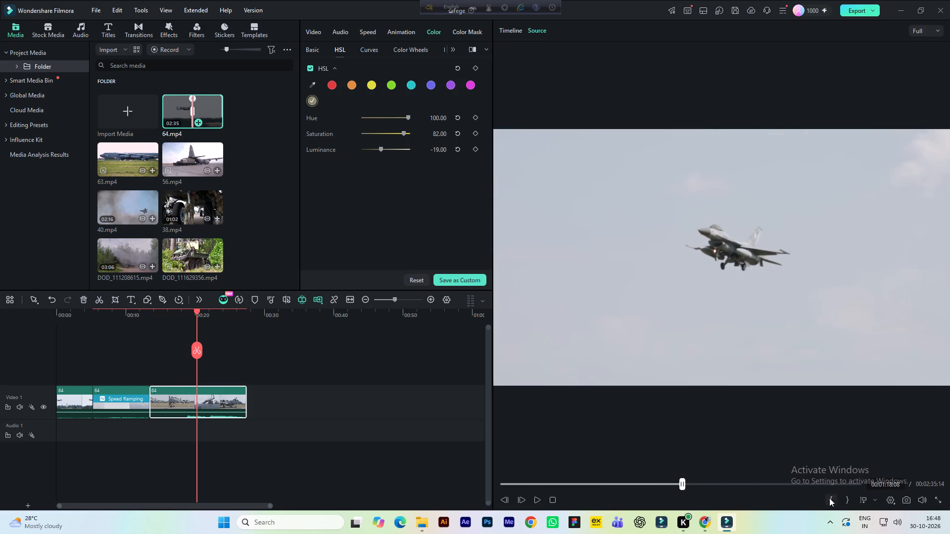
key("space")
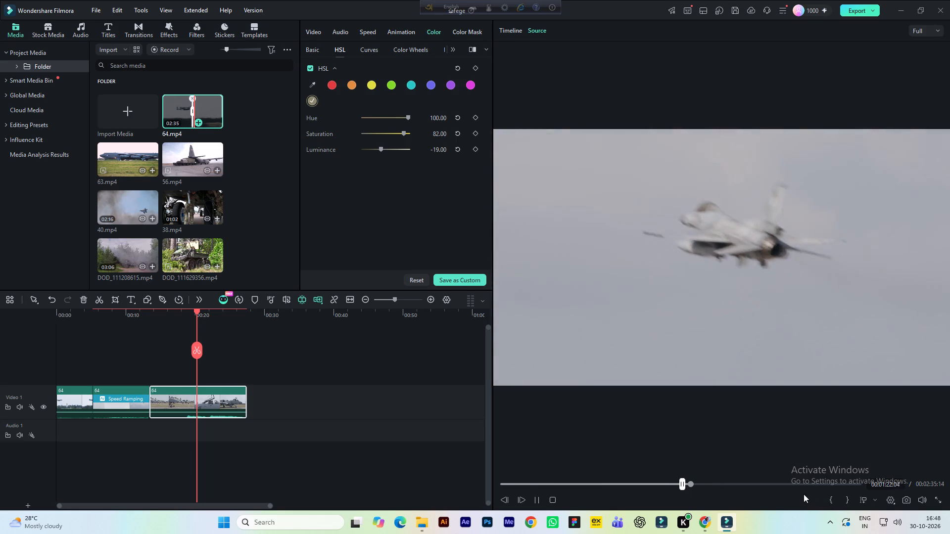
key("space")
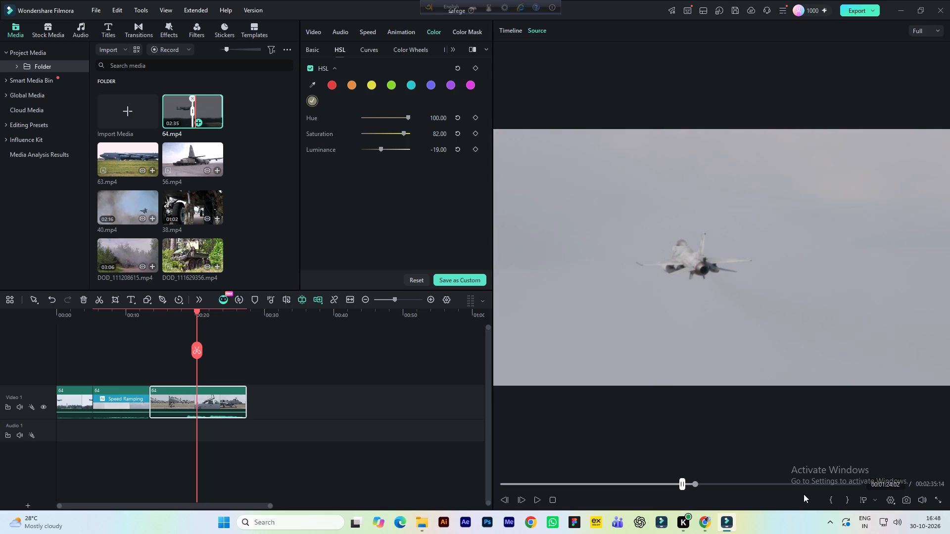
key("space")
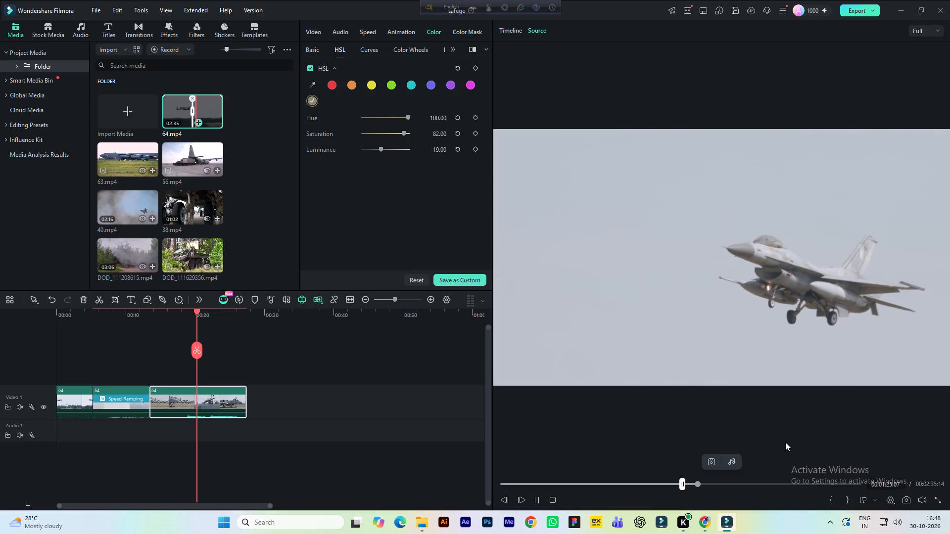
key("space")
left_click(696, 482)
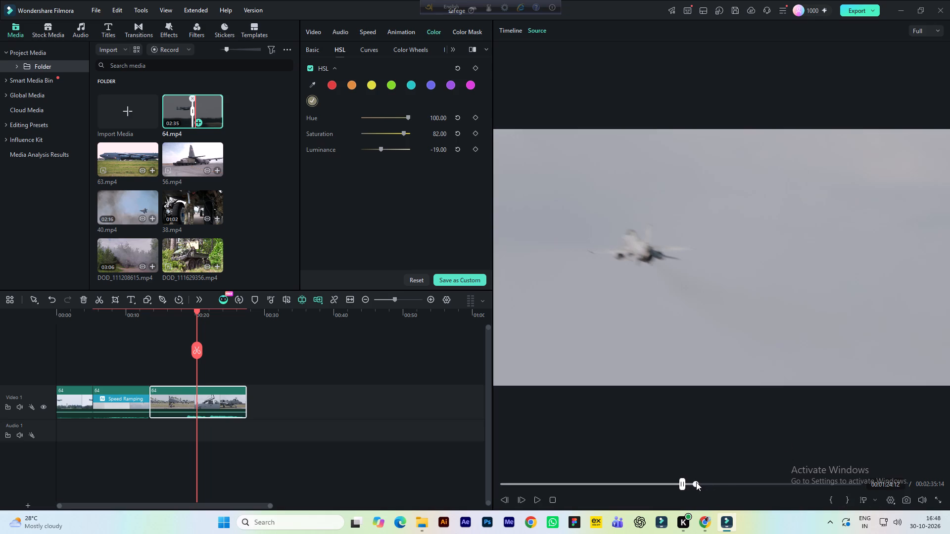
left_click(847, 498)
Place the marked flying-jet section at the end of Video 1, directly after the third clip.
left_click_drag(669, 304, 397, 383)
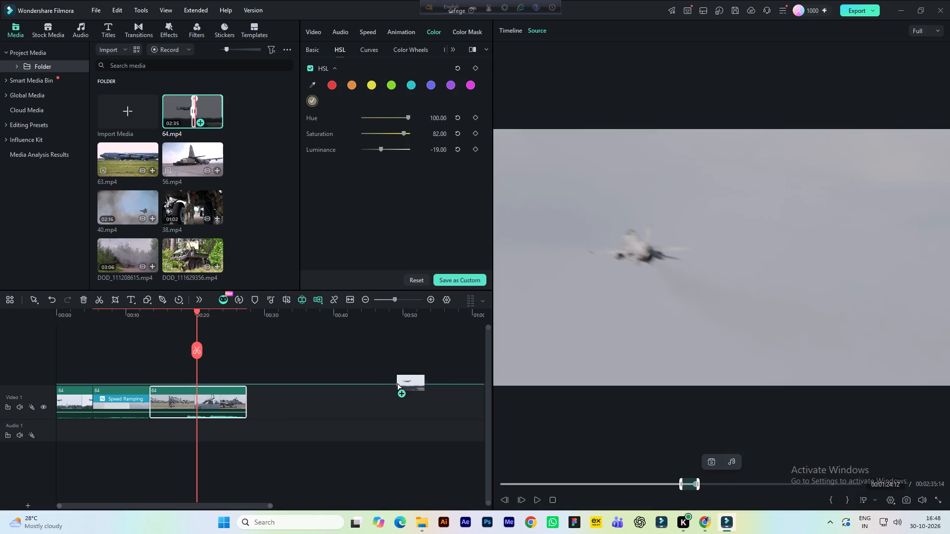
left_click_drag(397, 383, 364, 399)
At about 00:00:29 in the fourth clip, sample the sky in HSL and set hue -47, saturation 100 and luminance -100.
key("space")
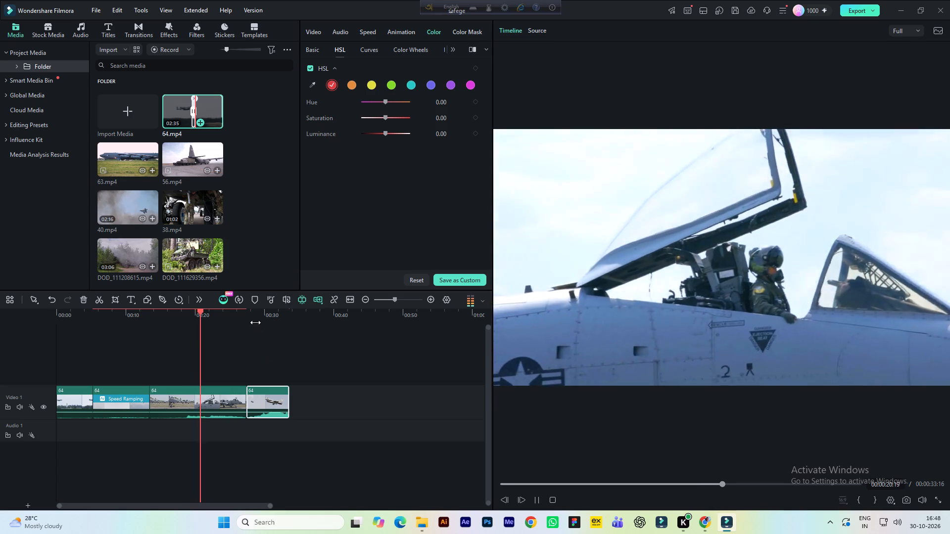
left_click(254, 317)
key("space")
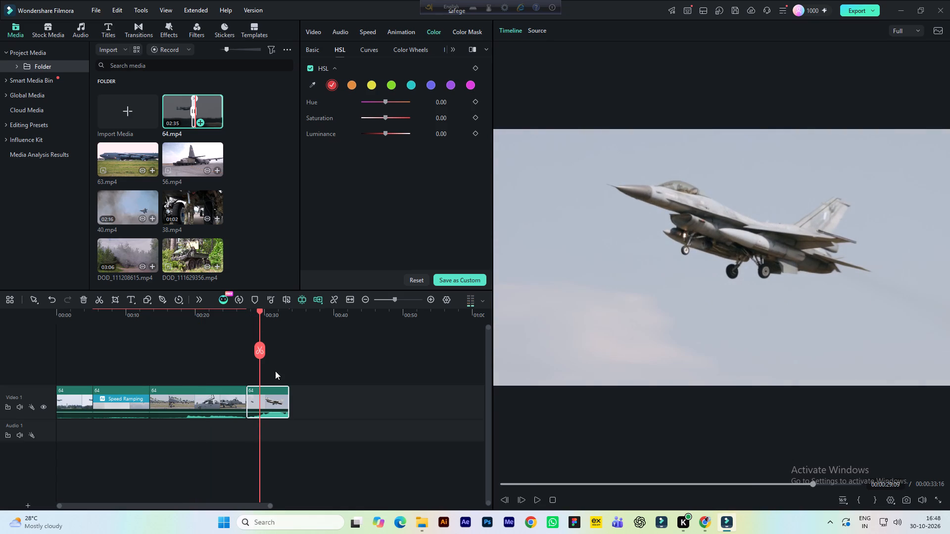
left_click(274, 395)
left_click(312, 85)
left_click(566, 155)
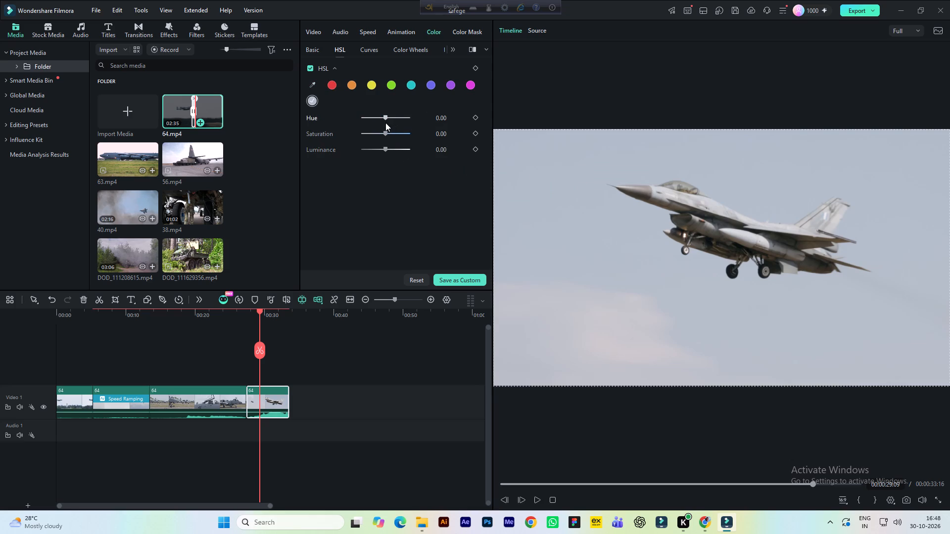
left_click_drag(387, 132, 396, 132)
left_click_drag(396, 132, 438, 130)
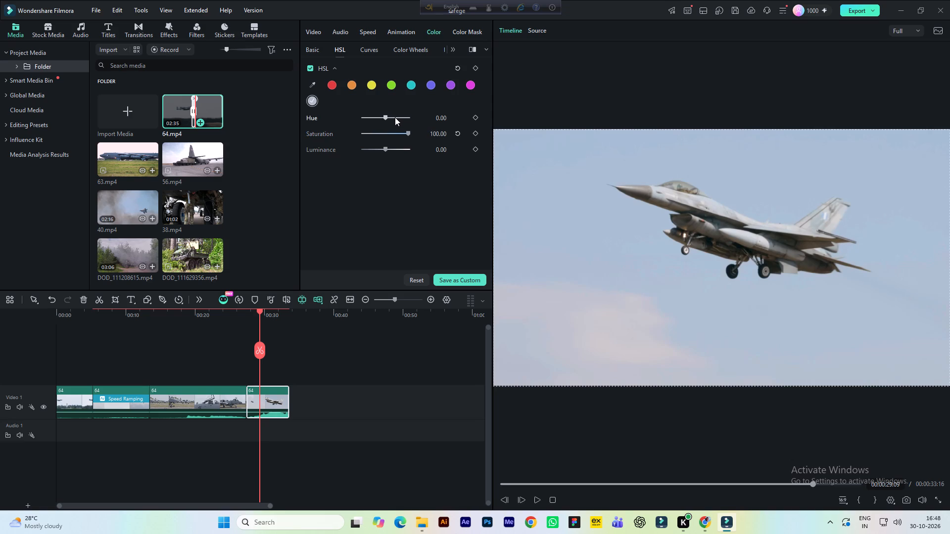
left_click_drag(395, 116, 365, 117)
left_click_drag(365, 117, 375, 117)
left_click_drag(385, 147, 357, 147)
left_click_drag(357, 147, 312, 155)
Enable Hue/Saturation Curves on the fourth clip and sample the sky colour for the Hue vs Sat curve.
left_click(364, 49)
scroll(374, 171, "down", 5)
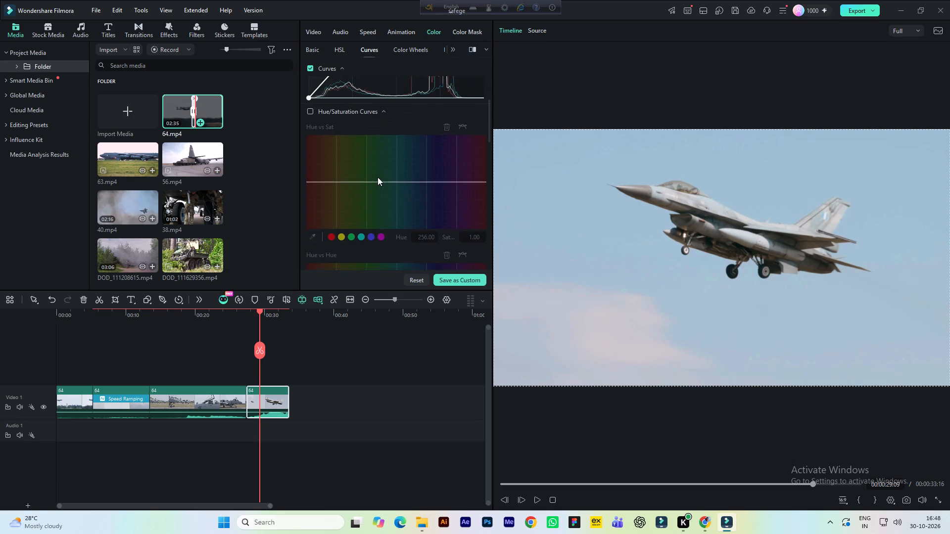
left_click(308, 112)
scroll(339, 159, "down", 1)
scroll(313, 213, "down", 1)
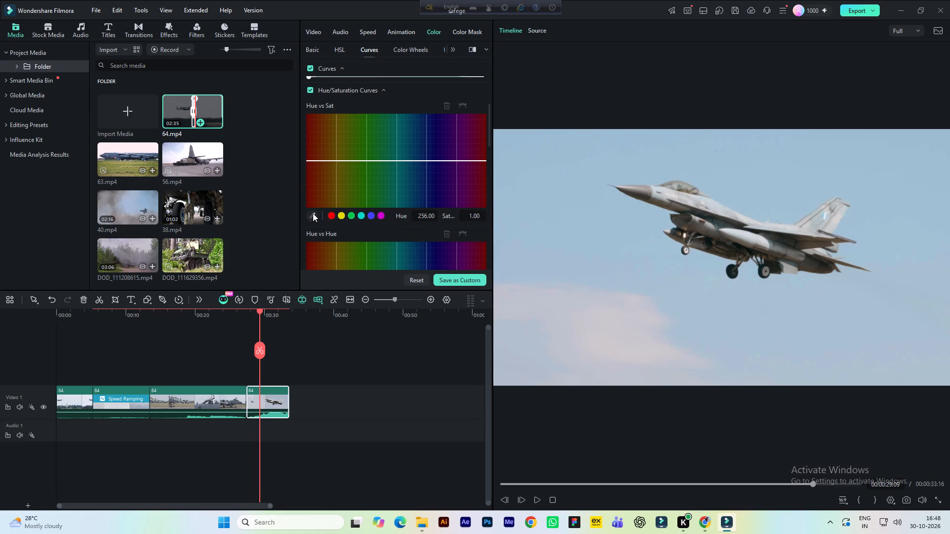
left_click(313, 213)
left_click(313, 193)
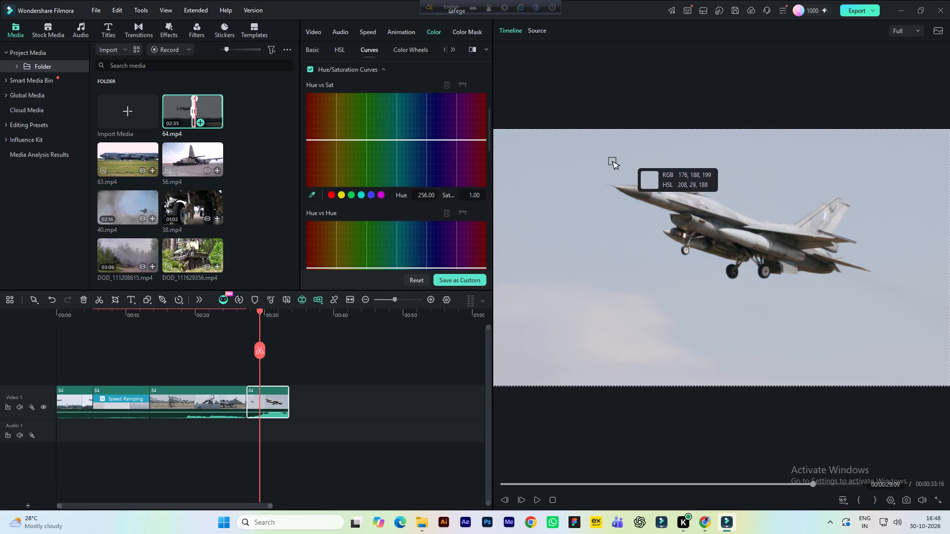
left_click(566, 189)
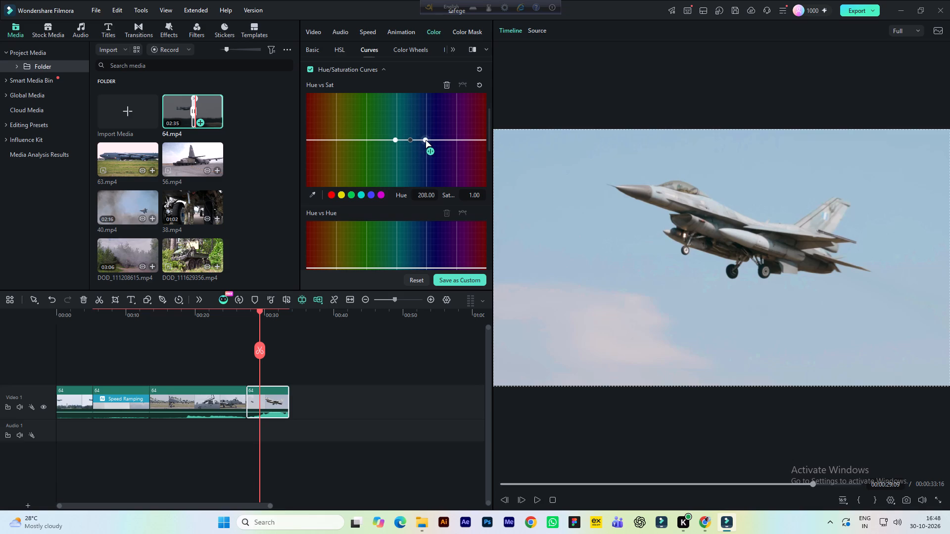
Reshape the Hue vs Sat curve by widening its blue range and moving the peak to hue 268.02, saturation 1.45.
left_click_drag(410, 138, 414, 124)
left_click_drag(414, 124, 419, 155)
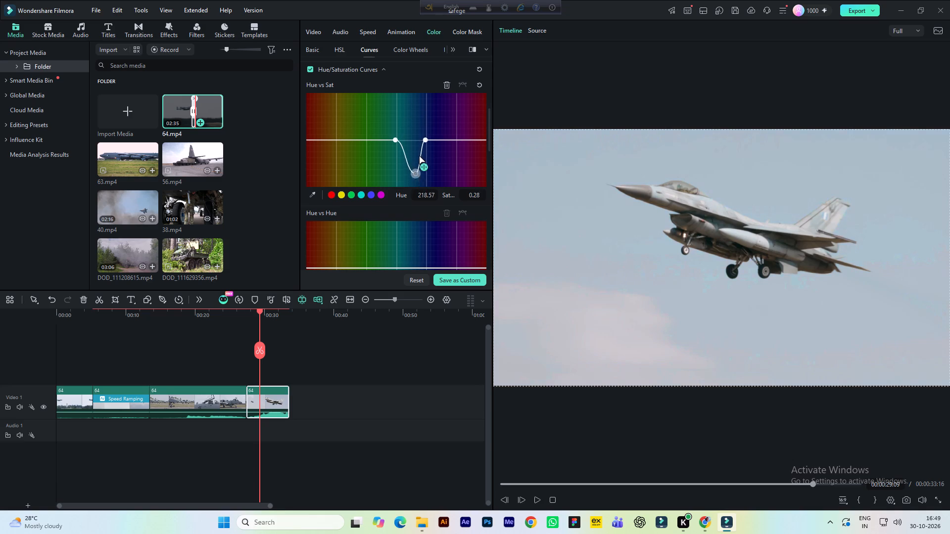
left_click_drag(419, 155, 421, 135)
left_click_drag(426, 139, 432, 139)
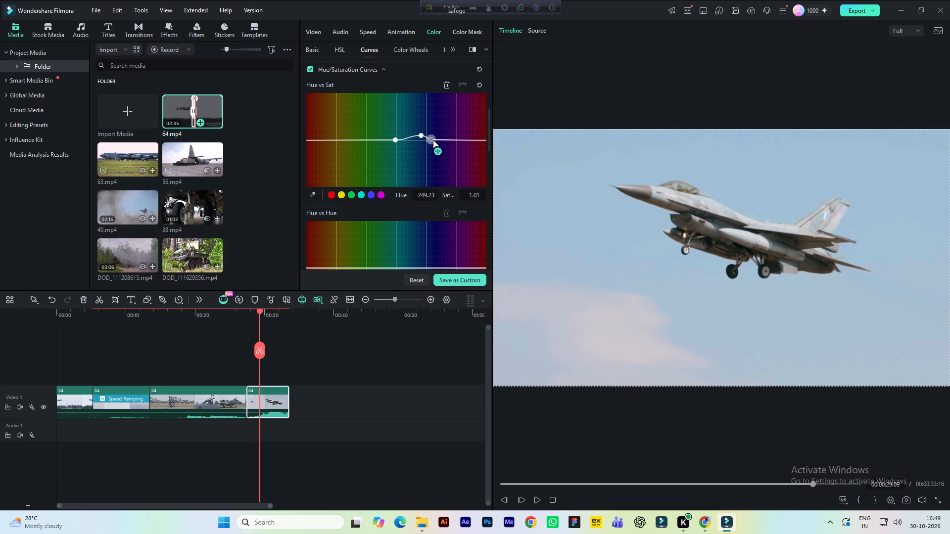
left_click_drag(432, 139, 449, 139)
left_click_drag(419, 134, 430, 133)
left_click_drag(420, 135, 435, 119)
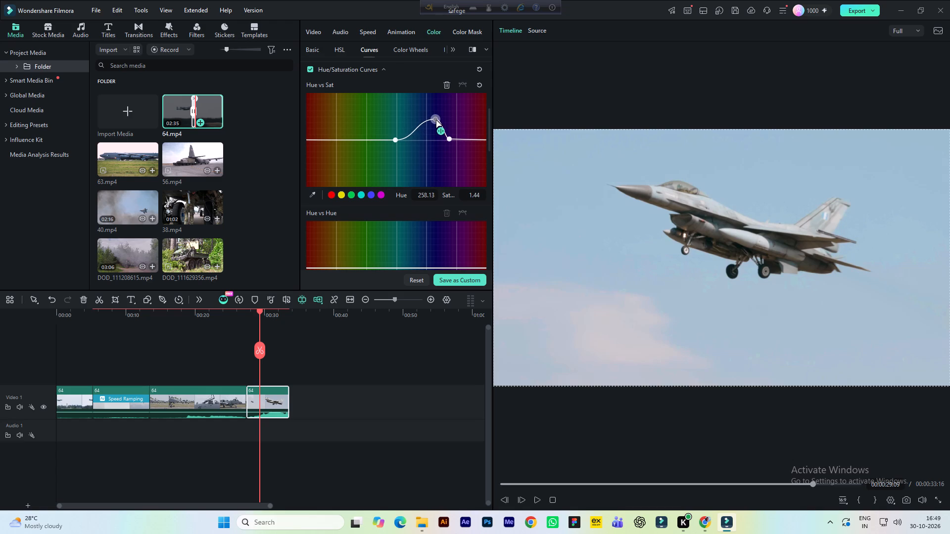
left_click_drag(435, 119, 440, 119)
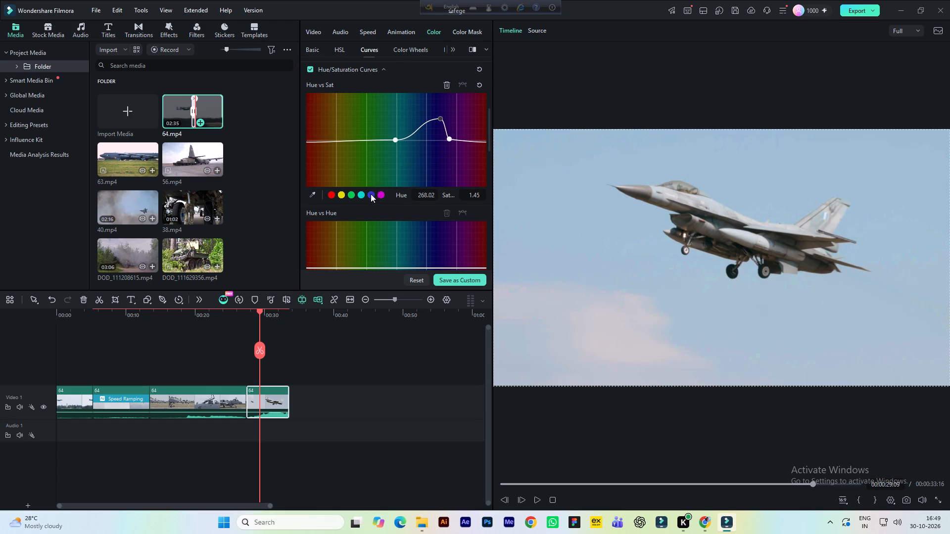
Sample the sky for the fourth clip's Hue vs Hue curve and set its centre point to hue 219.56, hue shift 15.16.
scroll(366, 196, "down", 5)
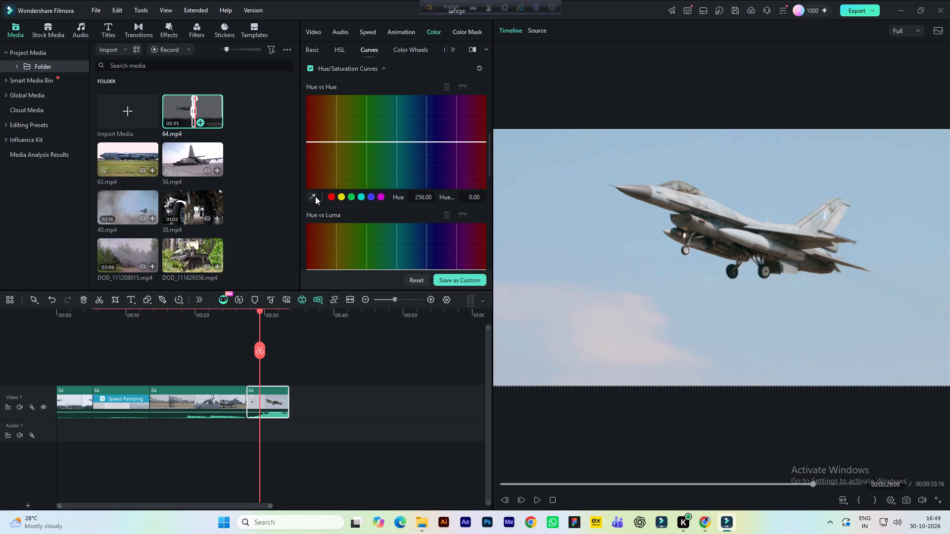
left_click(314, 196)
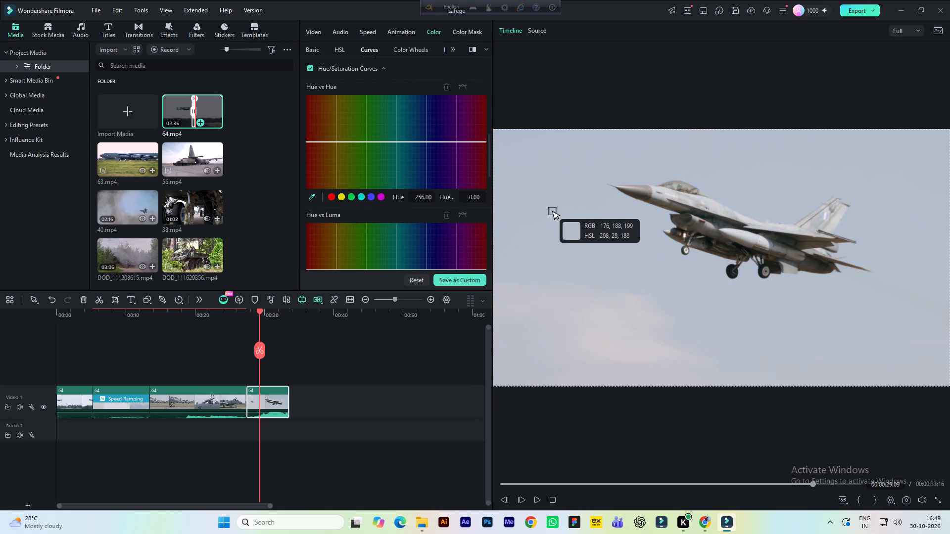
left_click(589, 162)
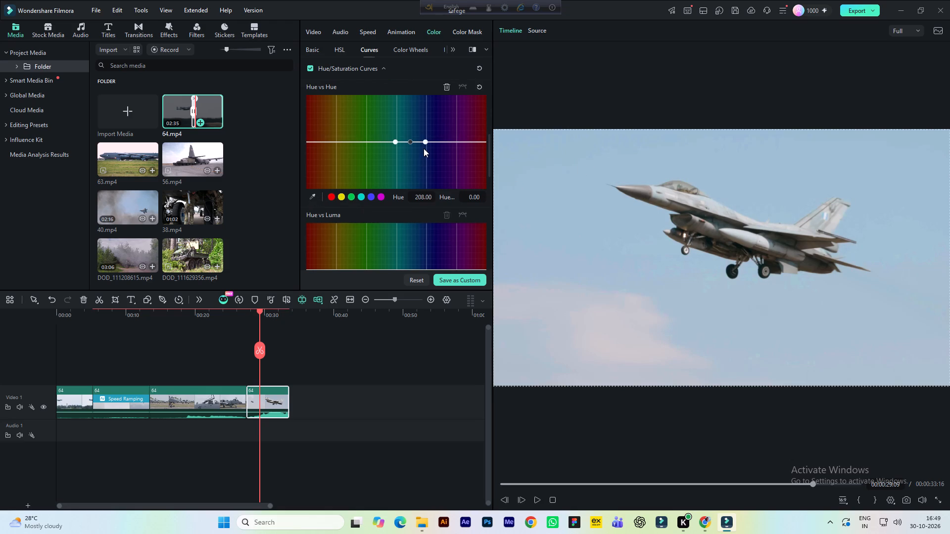
left_click_drag(410, 141, 415, 126)
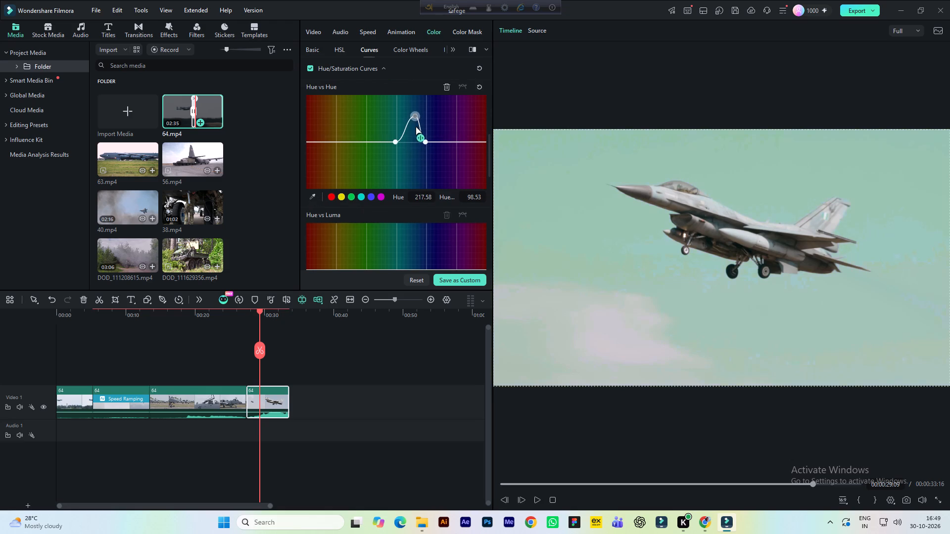
left_click_drag(415, 126, 421, 132)
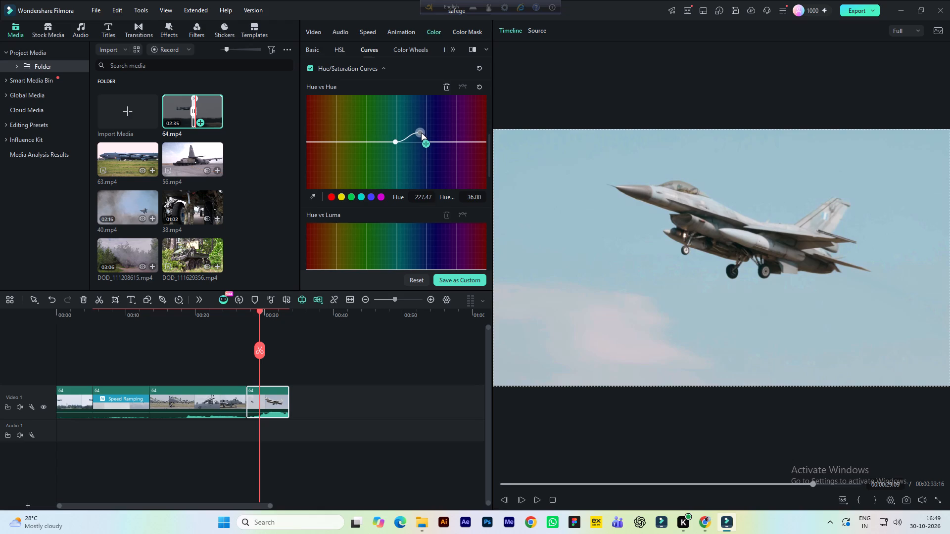
left_click_drag(421, 132, 416, 142)
left_click_drag(416, 142, 417, 135)
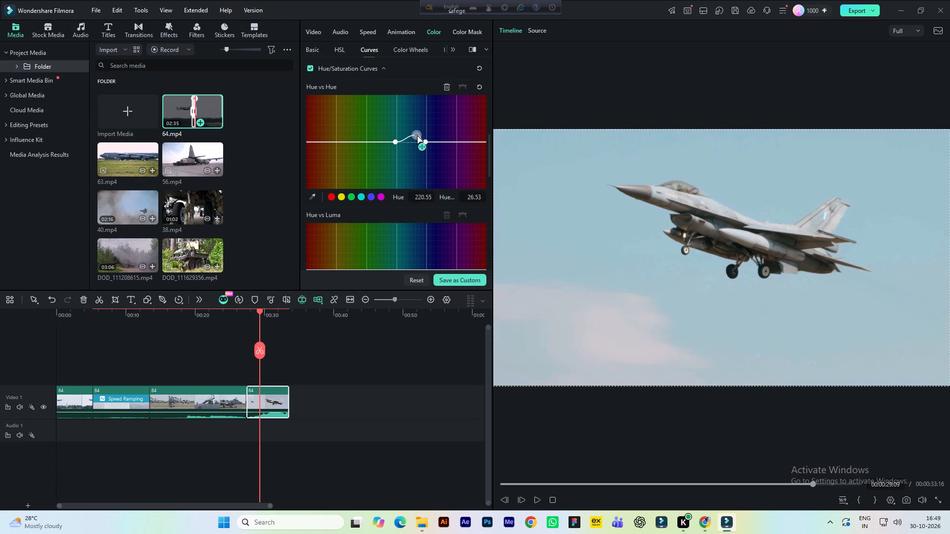
left_click_drag(417, 135, 416, 138)
Sample the sky for the Hue vs Luma curve and set its centre point to hue 217.58, luma 0.98.
scroll(332, 208, "down", 3)
left_click(313, 242)
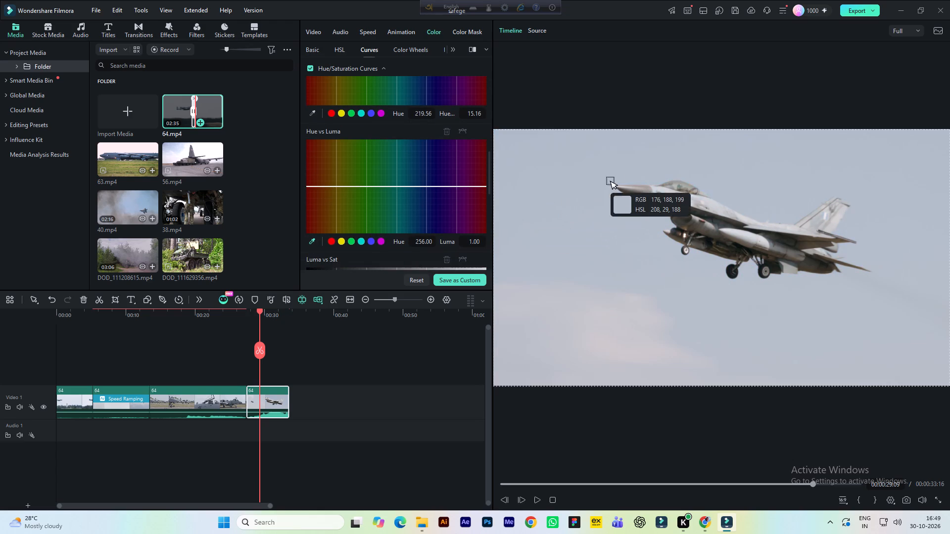
left_click(546, 176)
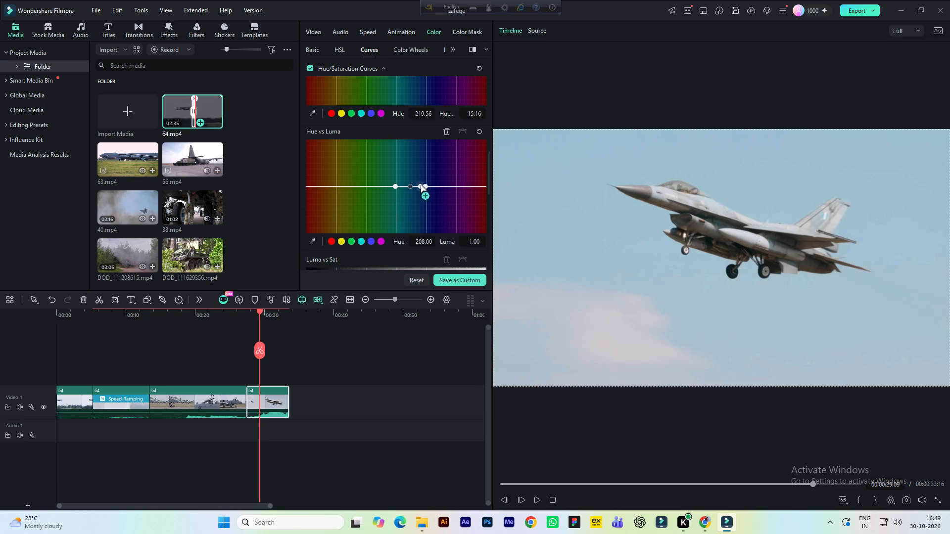
left_click_drag(409, 187, 415, 165)
left_click_drag(415, 165, 414, 207)
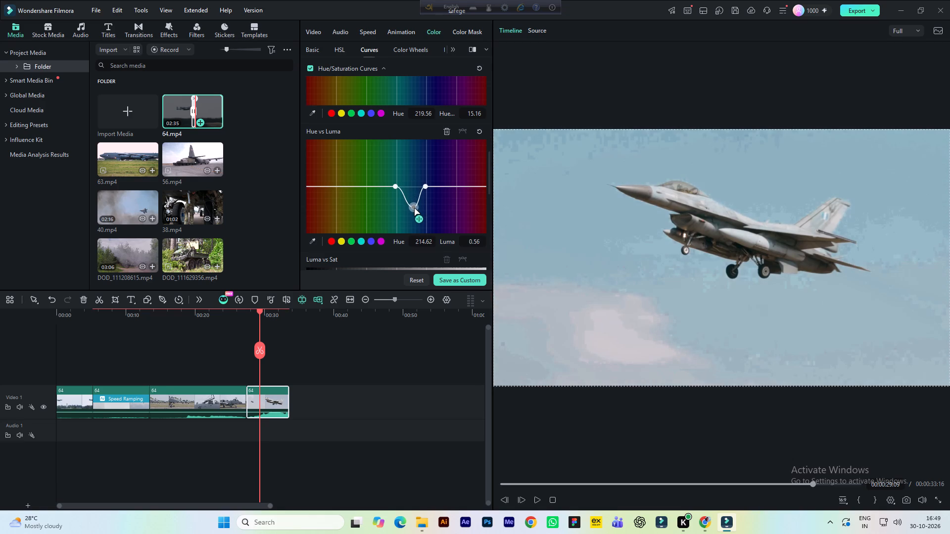
left_click_drag(414, 207, 415, 188)
left_click_drag(415, 188, 415, 187)
Sample the sky for the Luma vs Sat curve and raise its point at luma about 0.76 to just below maximum saturation.
scroll(364, 231, "down", 4)
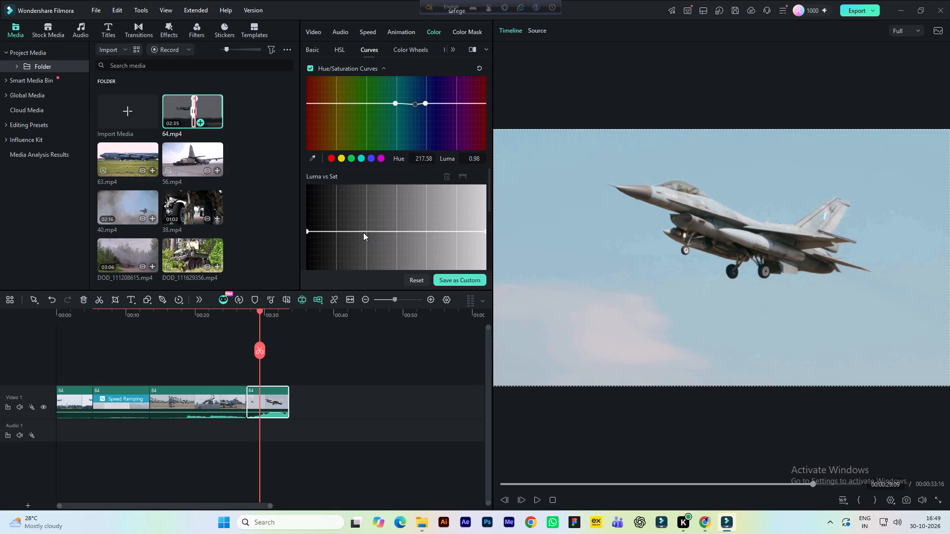
scroll(363, 232, "down", 1)
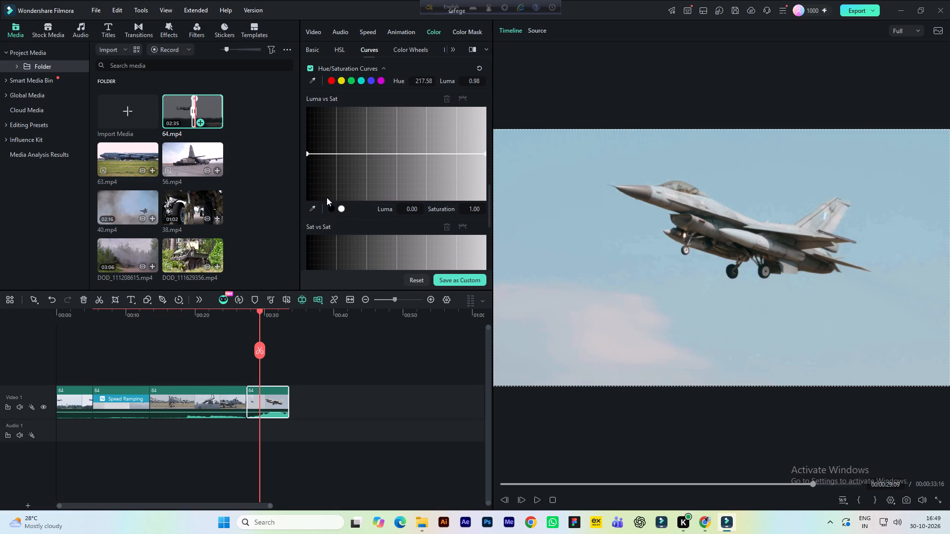
scroll(327, 197, "down", 3)
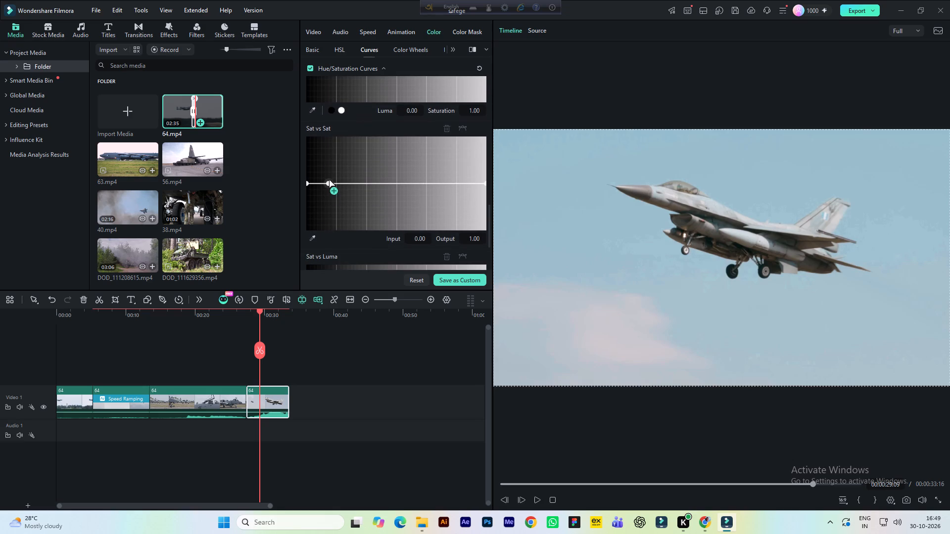
scroll(329, 179, "up", 1)
left_click(313, 133)
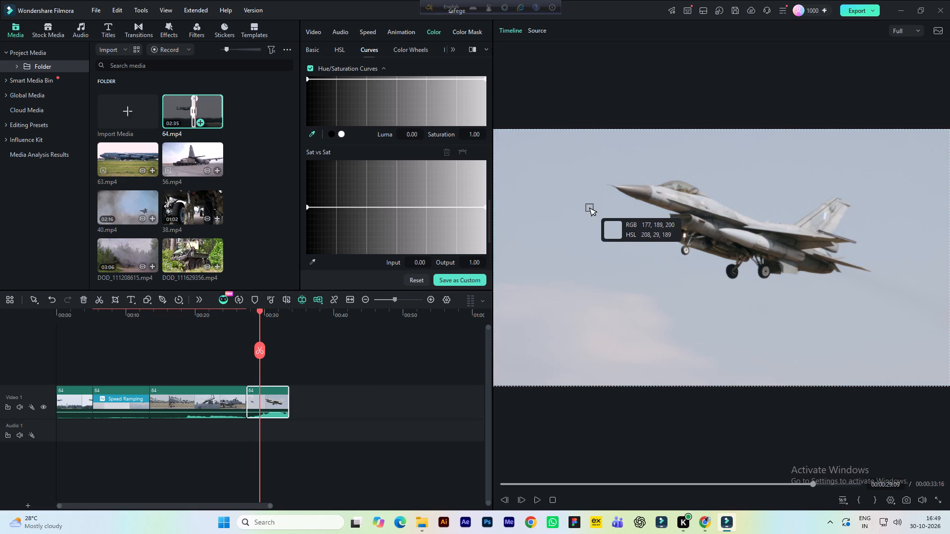
left_click(577, 175)
scroll(398, 173, "up", 3)
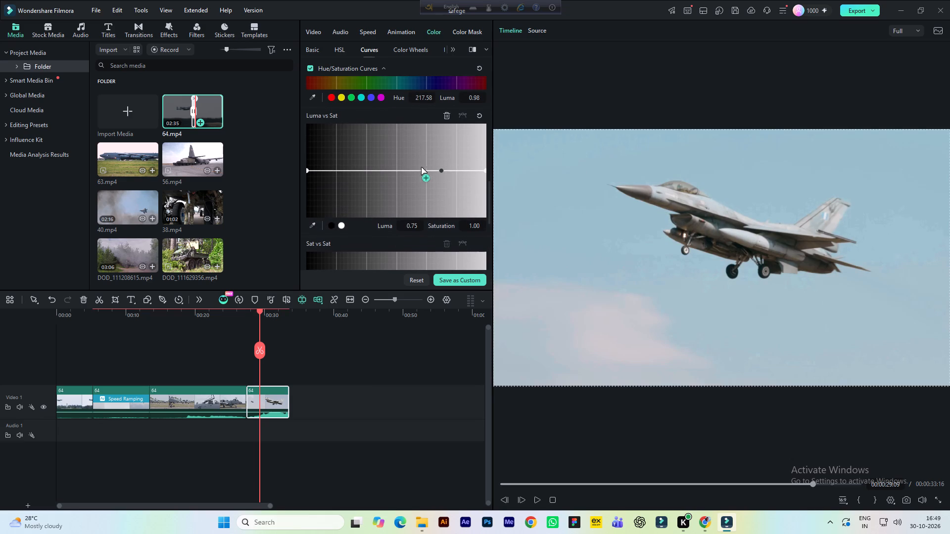
left_click_drag(440, 169, 438, 140)
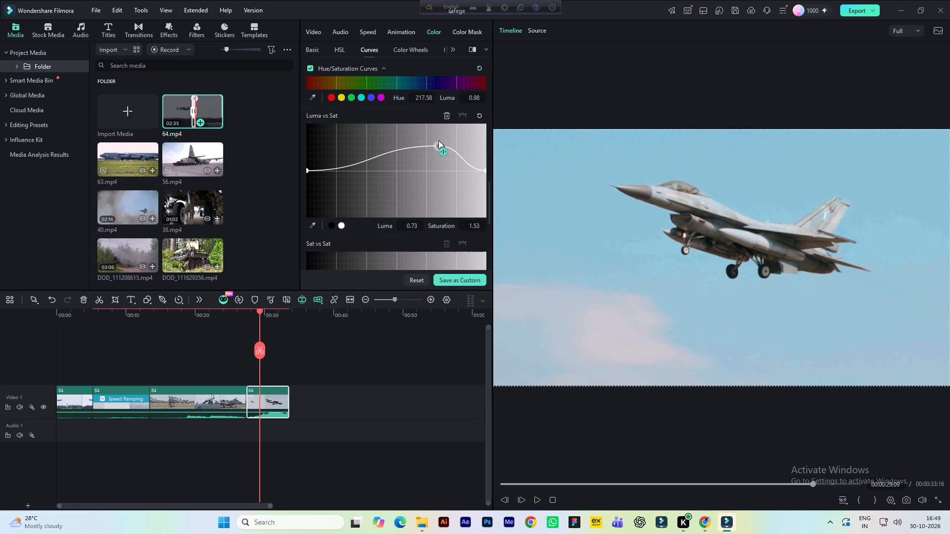
left_click_drag(438, 140, 443, 121)
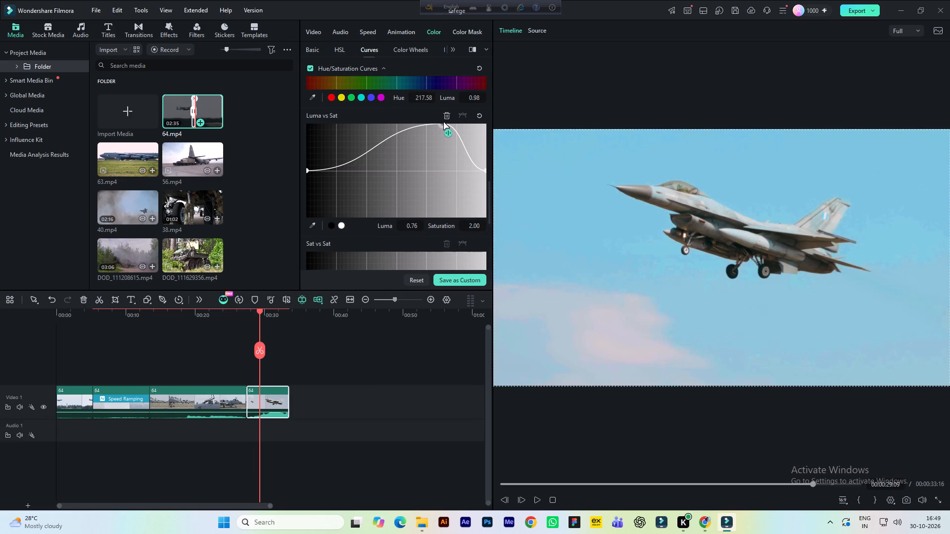
left_click_drag(443, 121, 443, 128)
Add the preset blue range to the Hue vs Luma curve and raise its centre point clearly above the baseline.
scroll(398, 176, "up", 3)
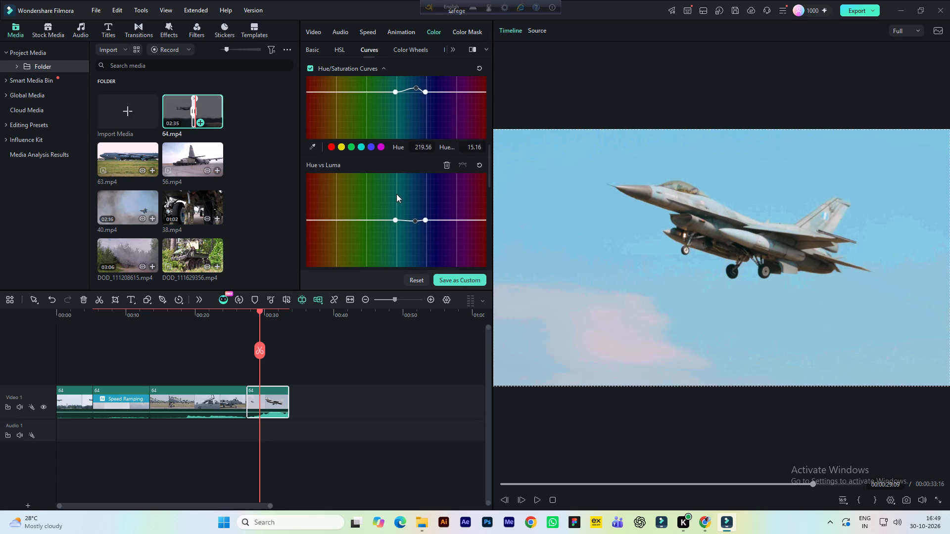
scroll(417, 217, "down", 2)
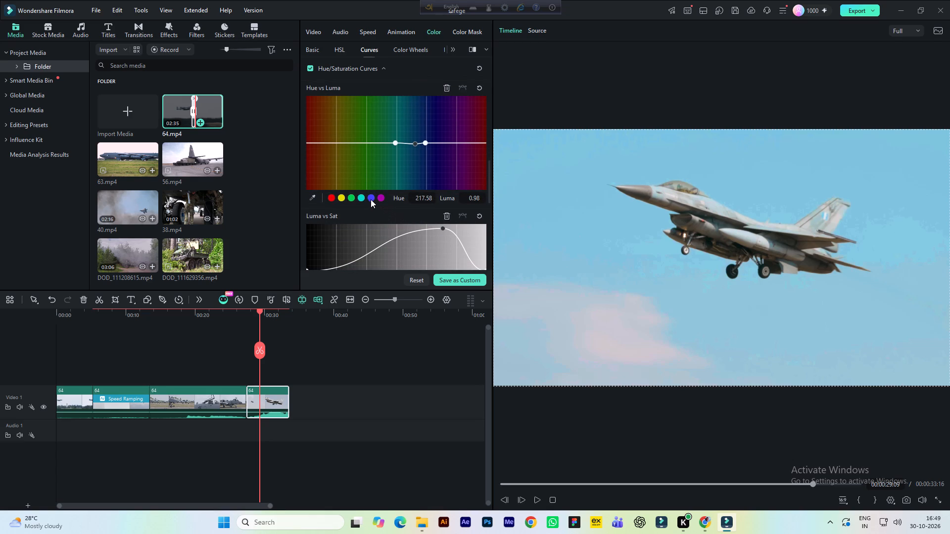
left_click(370, 199)
left_click_drag(425, 142, 427, 140)
left_click_drag(427, 140, 430, 127)
Add the preset blue range to the Hue vs Hue curve and move its centre point to hue 254.18, hue shift 75.79.
scroll(444, 193, "up", 5)
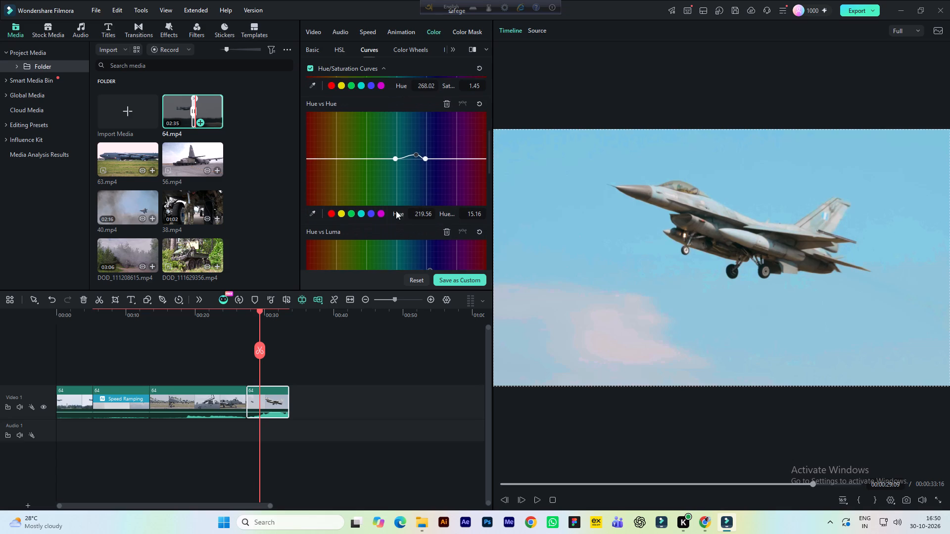
left_click(371, 214)
left_click_drag(425, 158, 433, 139)
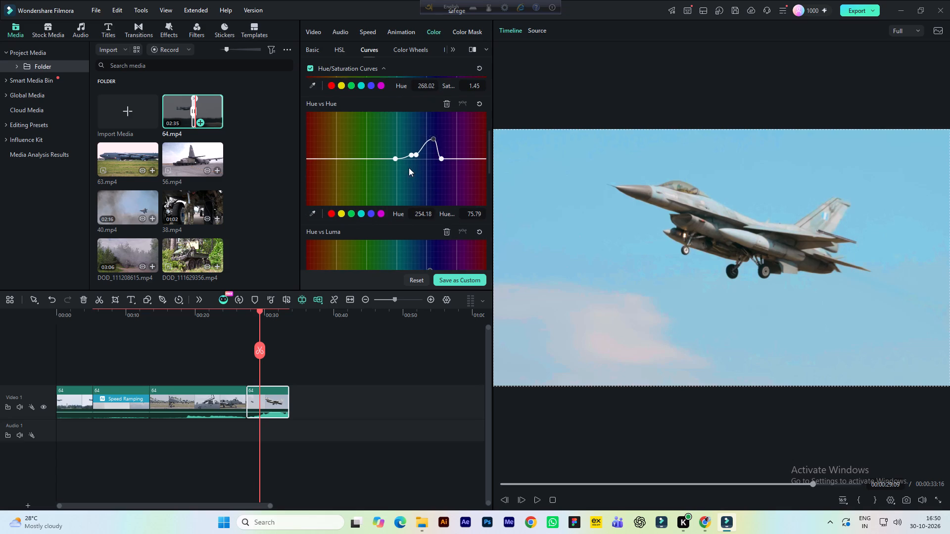
Add the preset blue range to the Hue vs Sat curve and lower the former peak to about hue 259, saturation 0.26.
scroll(407, 169, "up", 4)
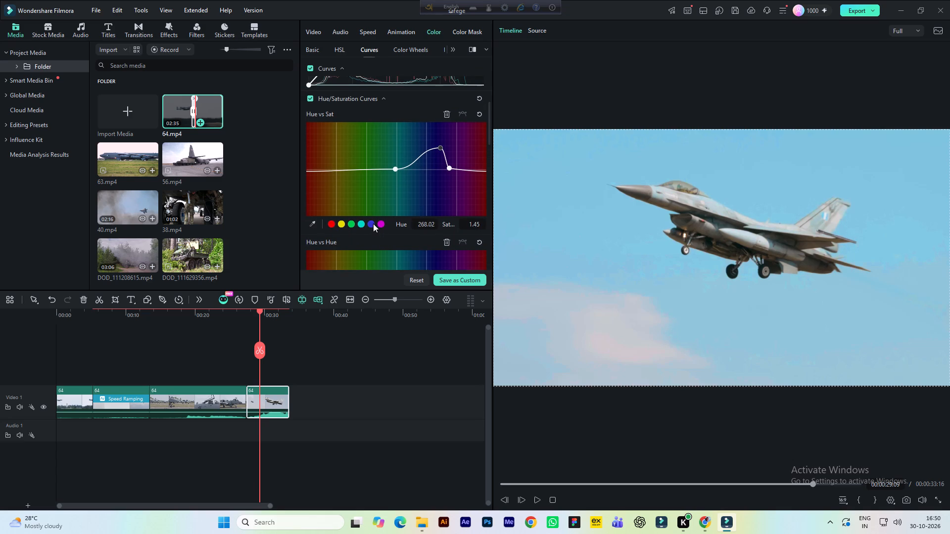
left_click(373, 223)
left_click_drag(441, 148, 441, 148)
left_click_drag(441, 148, 436, 204)
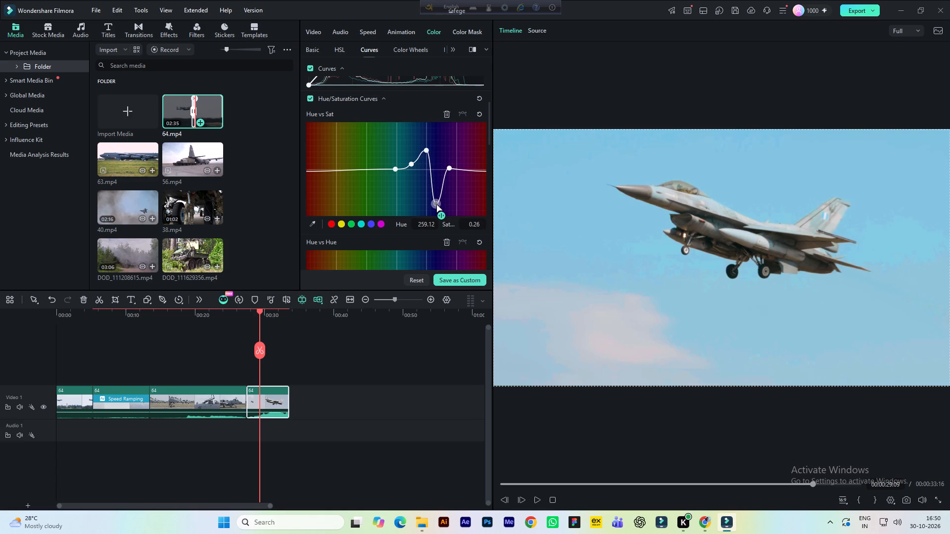
left_click_drag(436, 204, 437, 204)
Sample the sky on the white master curve and bend the curve downward through the midtones to darken the fourth clip.
scroll(437, 204, "up", 3)
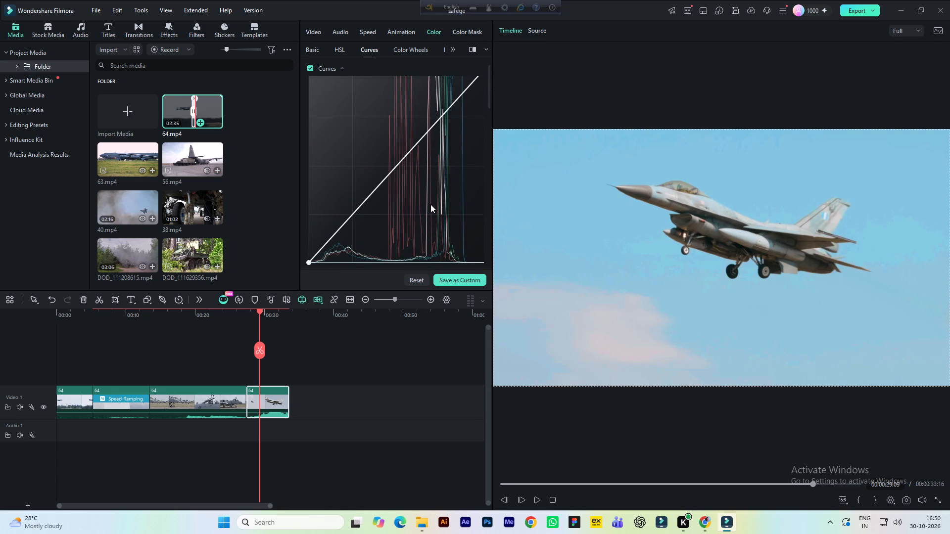
scroll(348, 153, "up", 2)
left_click(382, 83)
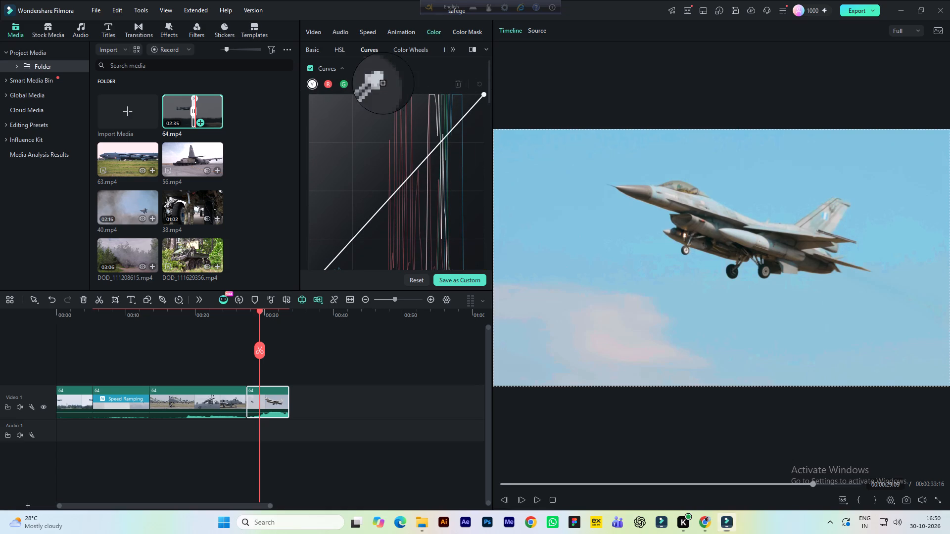
left_click(588, 164)
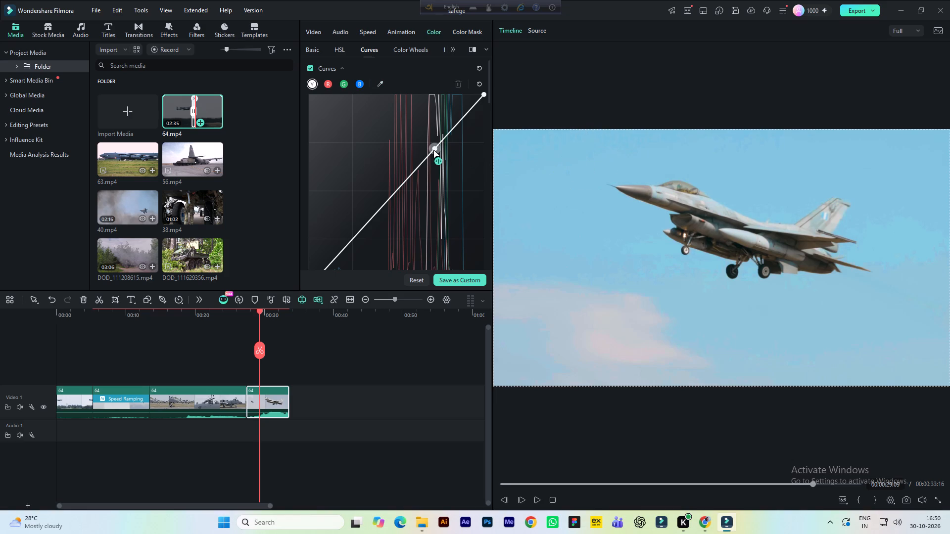
left_click_drag(434, 148, 439, 163)
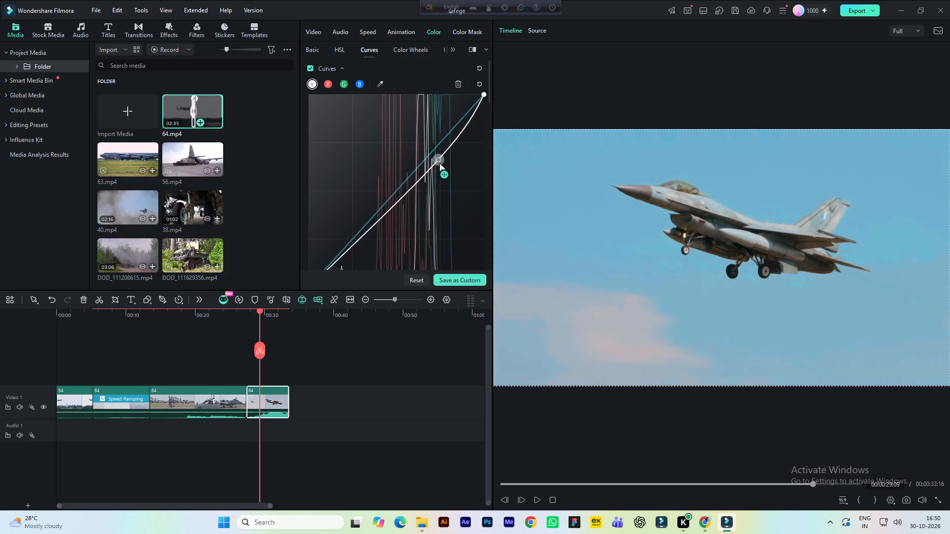
left_click_drag(439, 163, 411, 198)
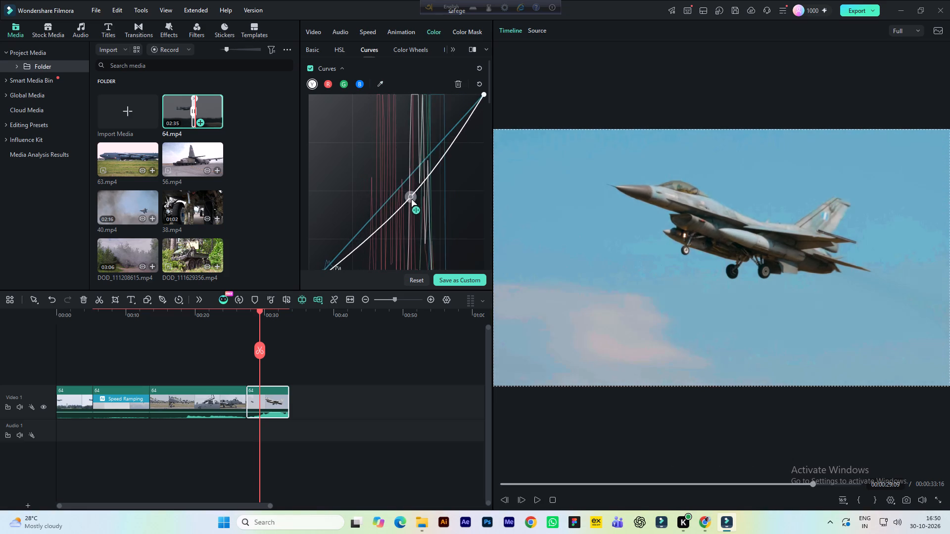
left_click_drag(411, 198, 406, 213)
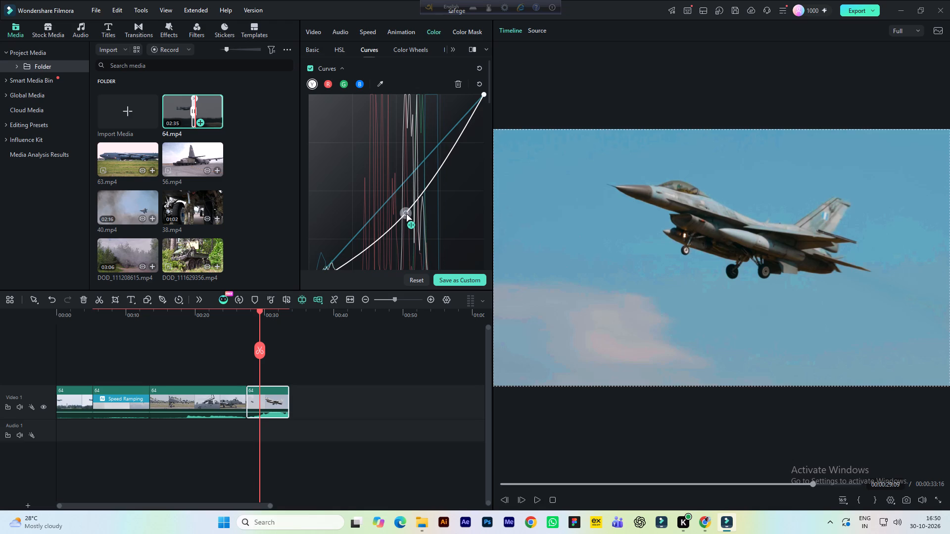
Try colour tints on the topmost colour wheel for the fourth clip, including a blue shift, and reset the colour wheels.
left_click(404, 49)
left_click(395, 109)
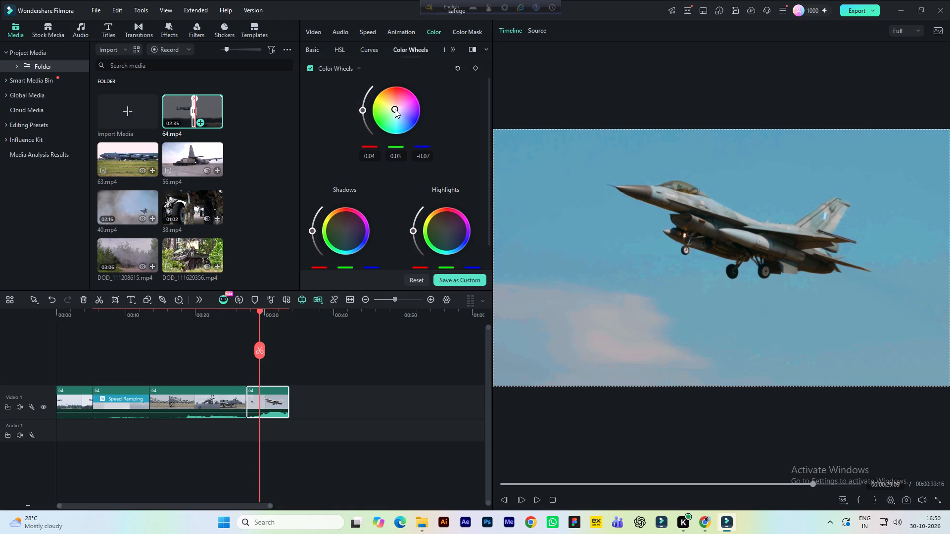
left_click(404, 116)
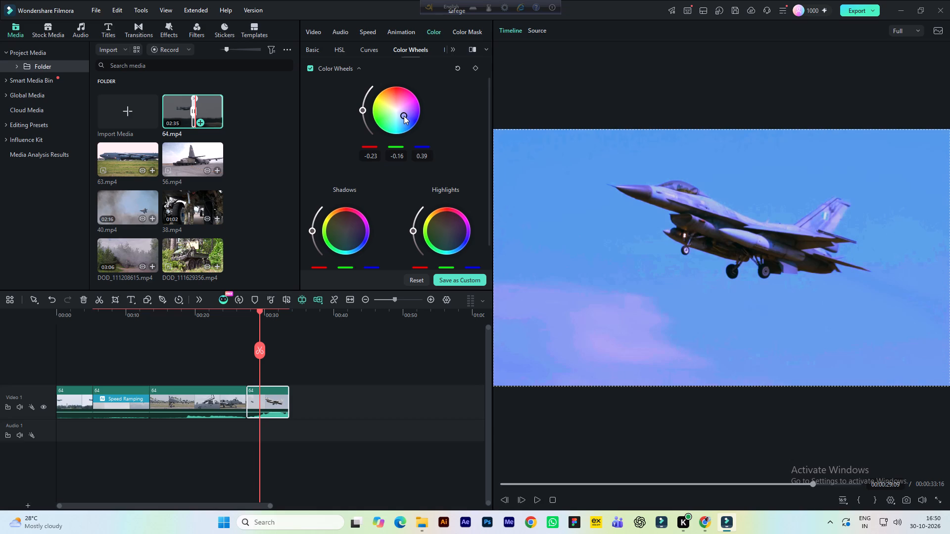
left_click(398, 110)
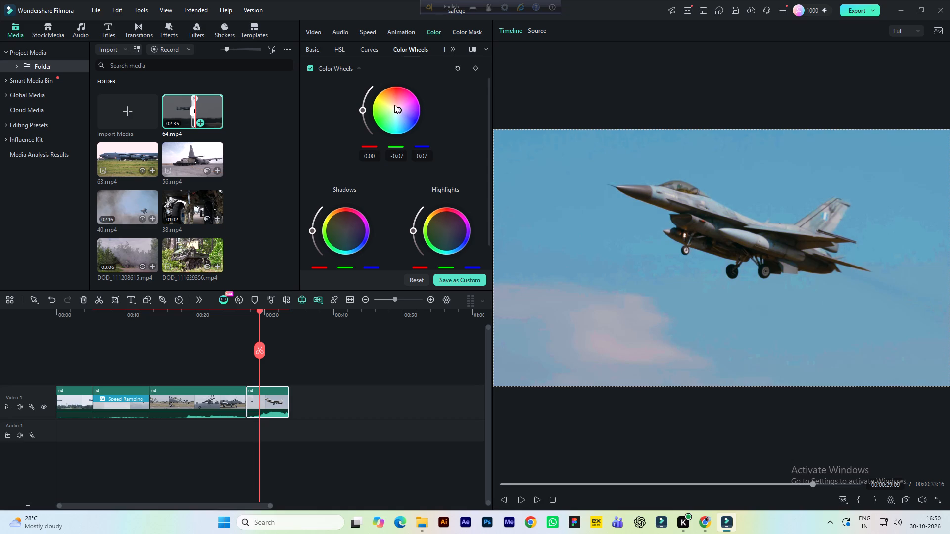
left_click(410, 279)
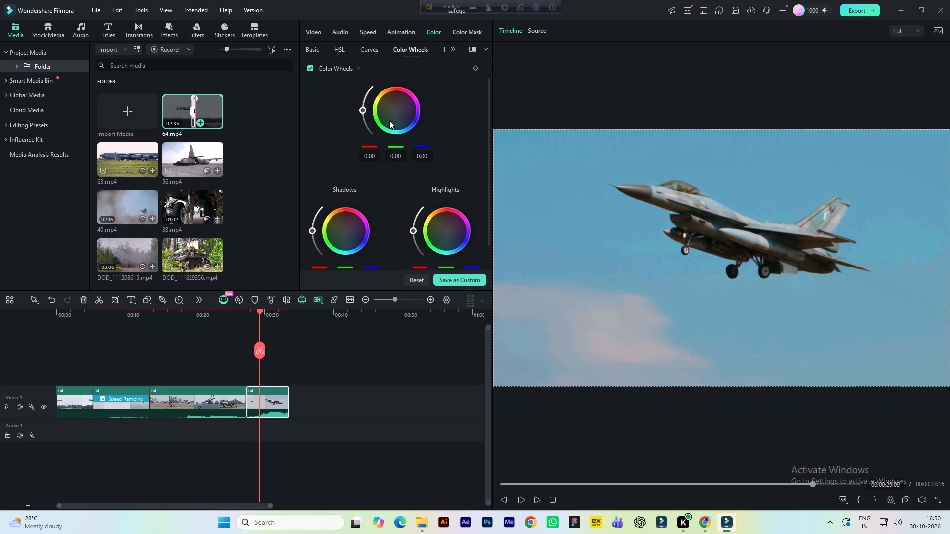
Set the fourth clip's saturation to 23, vibrance to 13, brightness to 10 and contrast to 2.
left_click(311, 46)
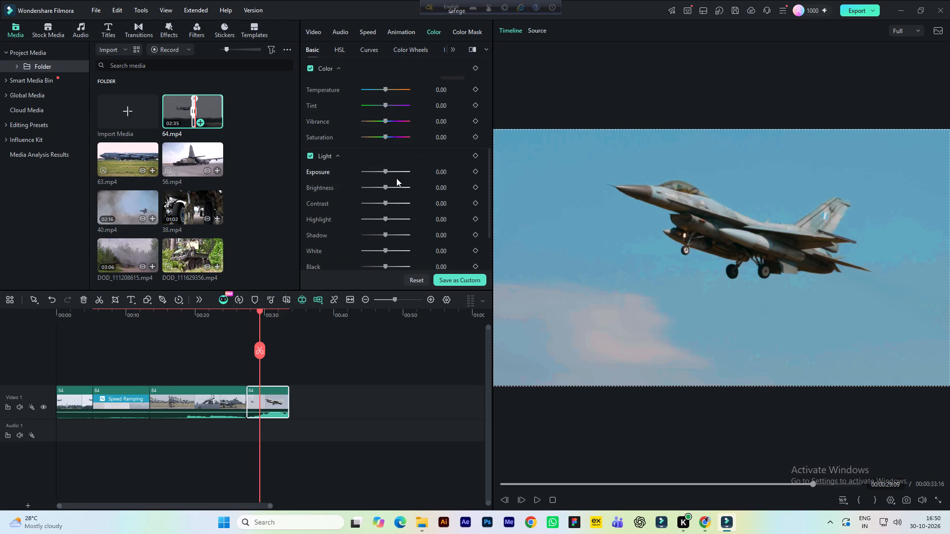
left_click(436, 135)
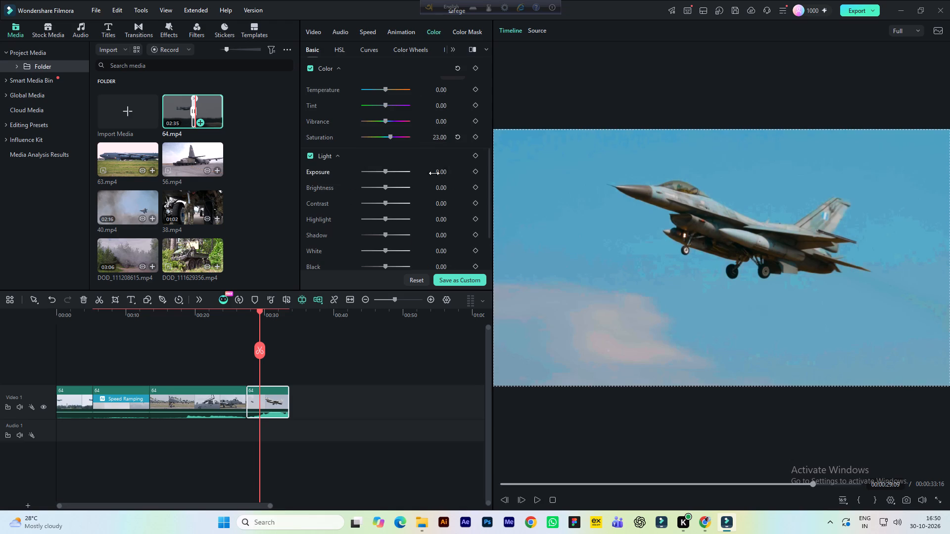
left_click(435, 184)
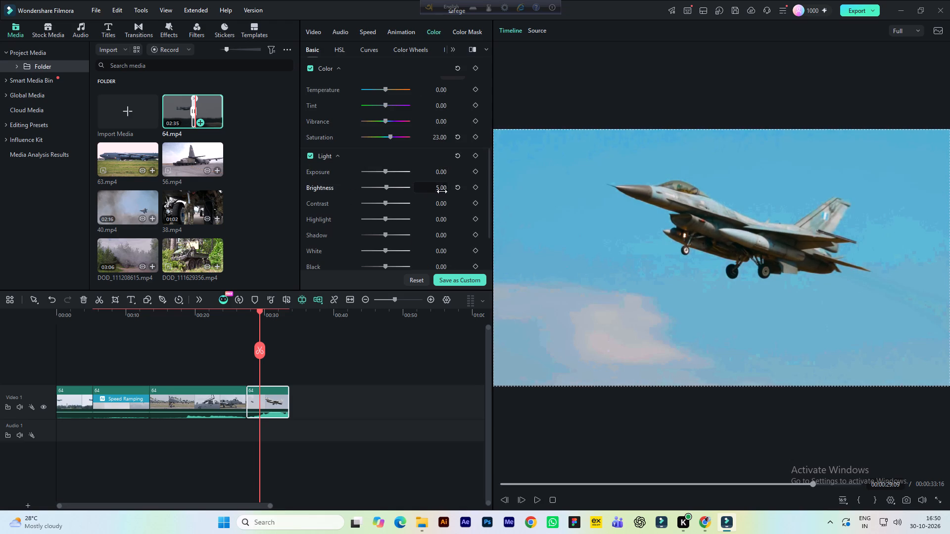
left_click(444, 204)
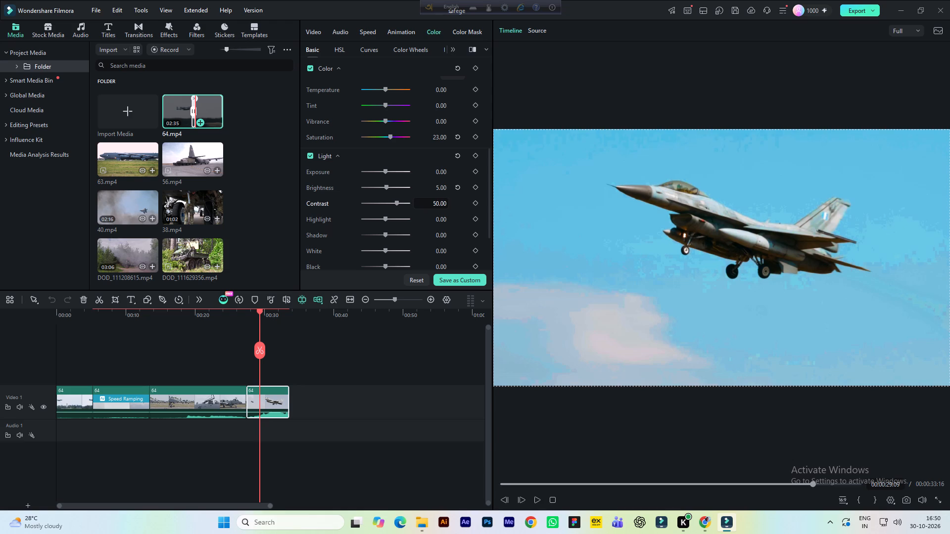
left_click(439, 123)
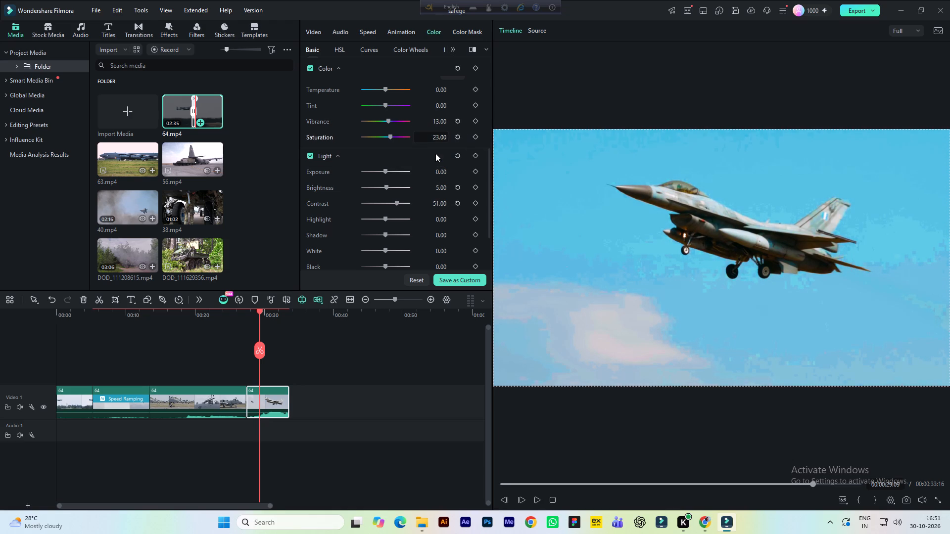
left_click(441, 203)
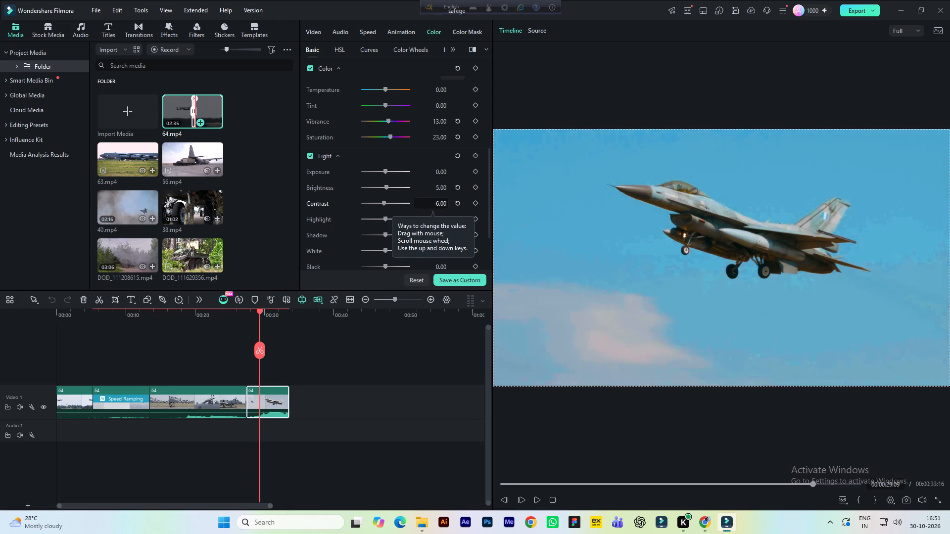
left_click(439, 188)
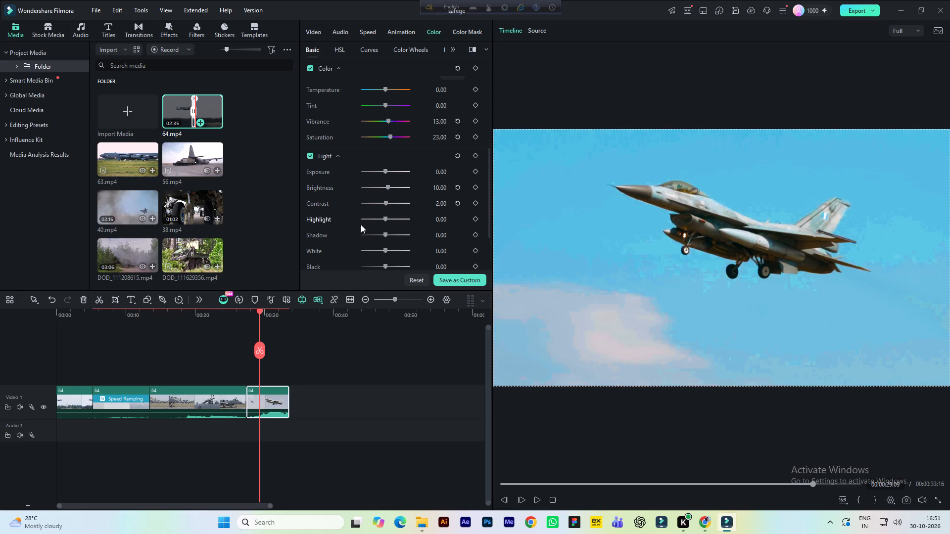
Move the out point of the marked section in the 64.mp4 source earlier and return to the timeline preview.
left_click(531, 33)
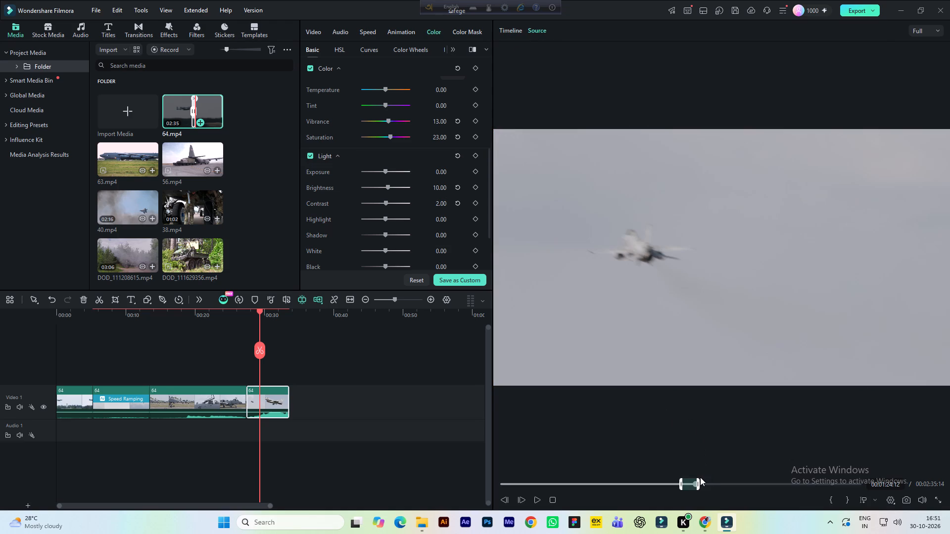
left_click_drag(697, 482, 696, 482)
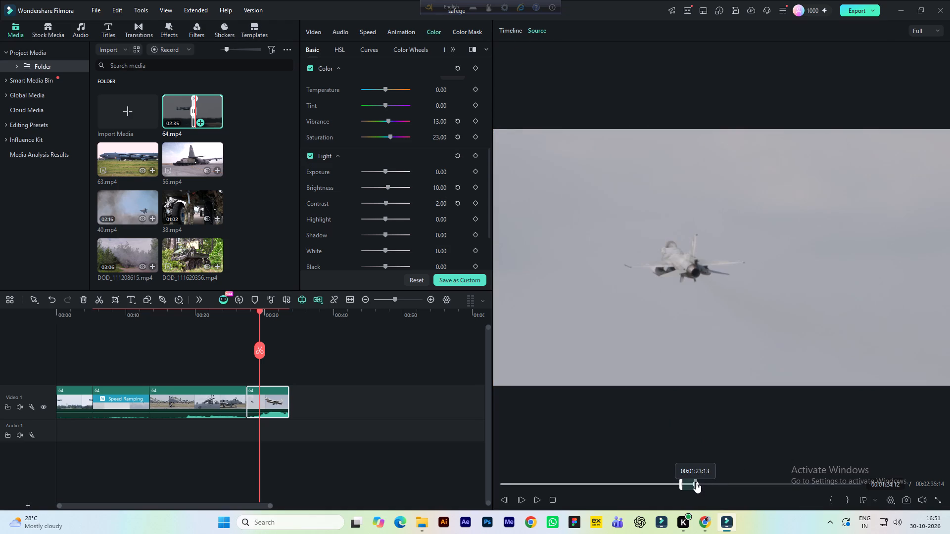
left_click_drag(696, 482, 689, 484)
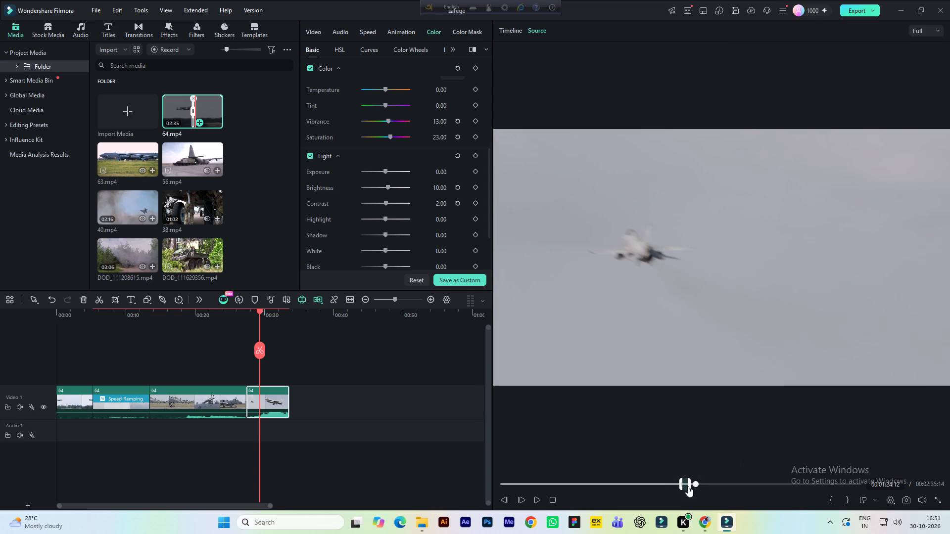
left_click_drag(695, 485, 687, 485)
left_click(506, 27)
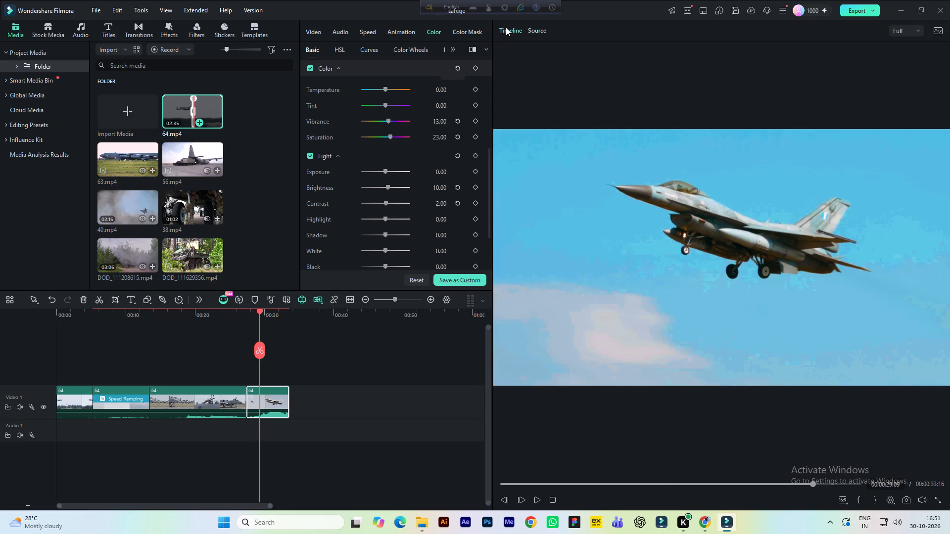
left_click(537, 29)
left_click(507, 29)
Save the project and play the timeline from about 25 seconds into the fourth clip to check its colour.
left_click(232, 313)
key("ctrl+s")
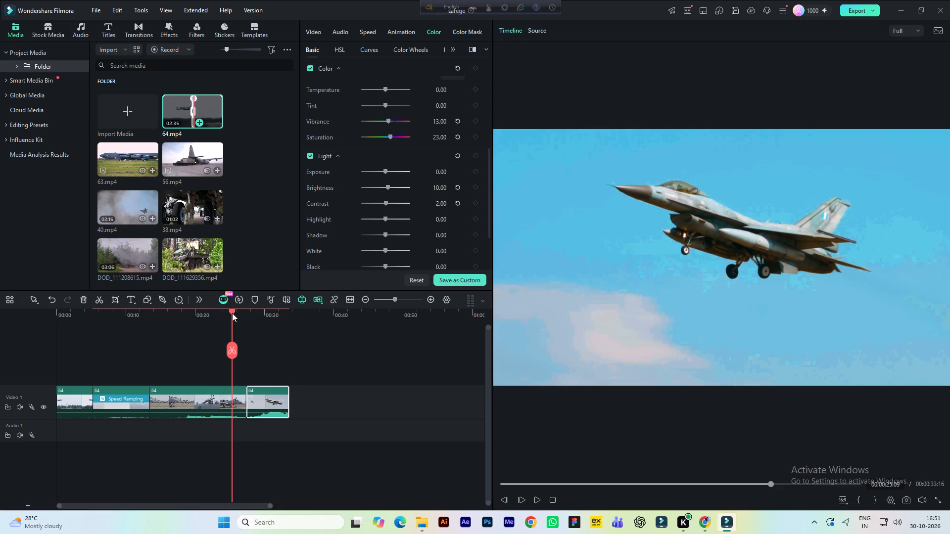
key("space")
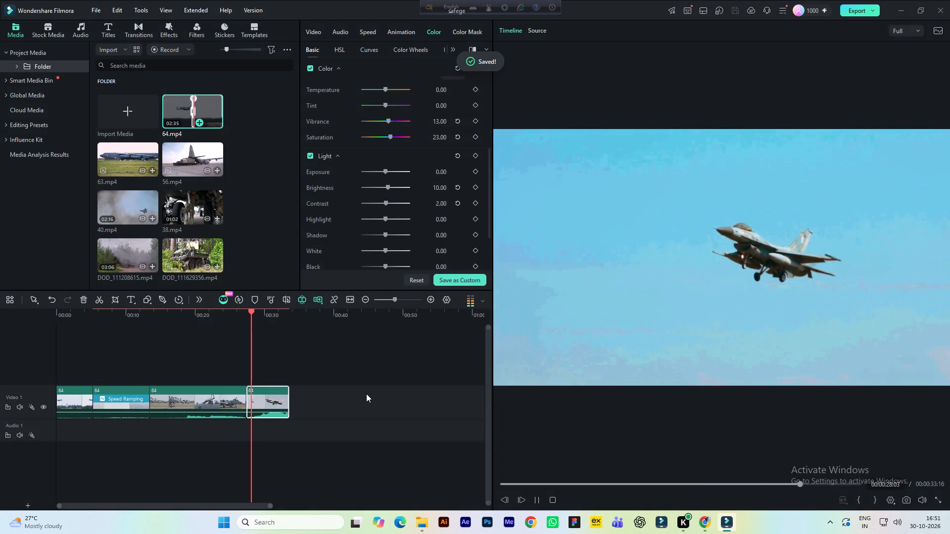
key("space")
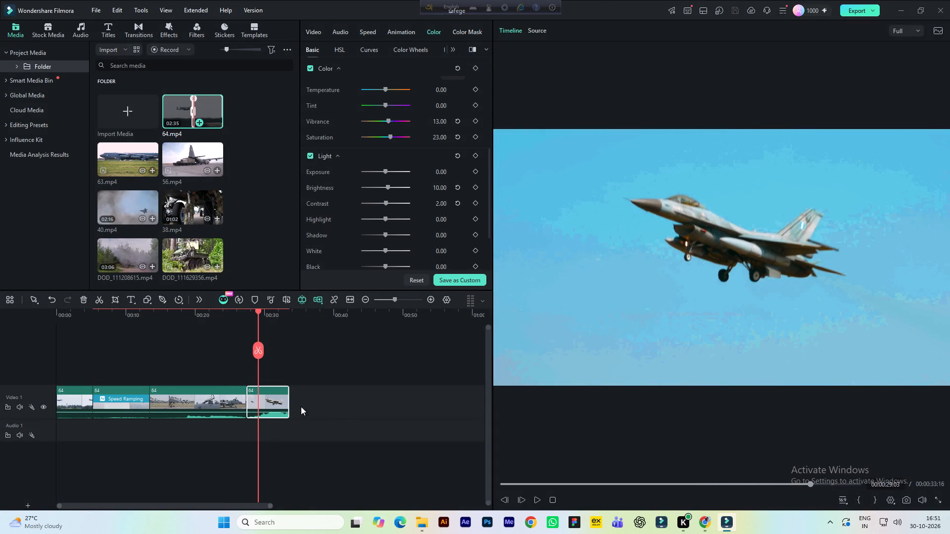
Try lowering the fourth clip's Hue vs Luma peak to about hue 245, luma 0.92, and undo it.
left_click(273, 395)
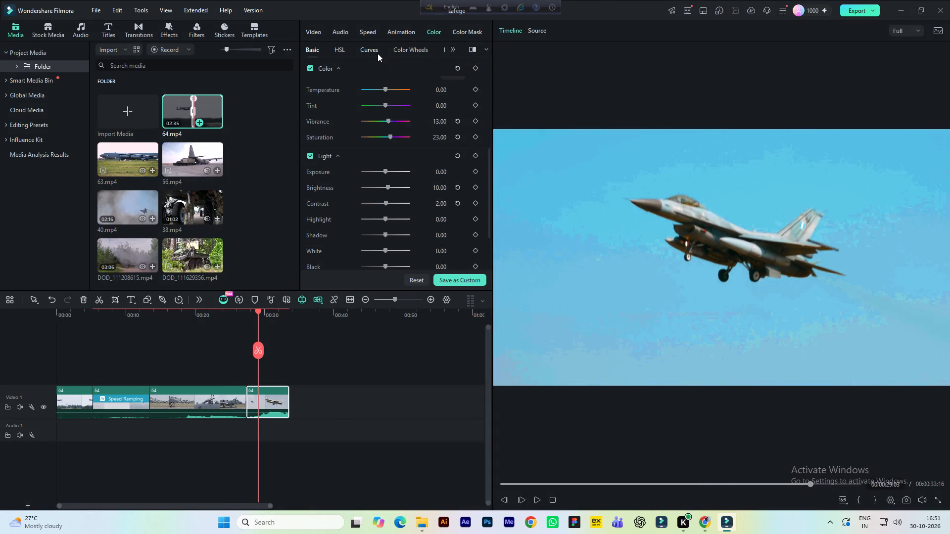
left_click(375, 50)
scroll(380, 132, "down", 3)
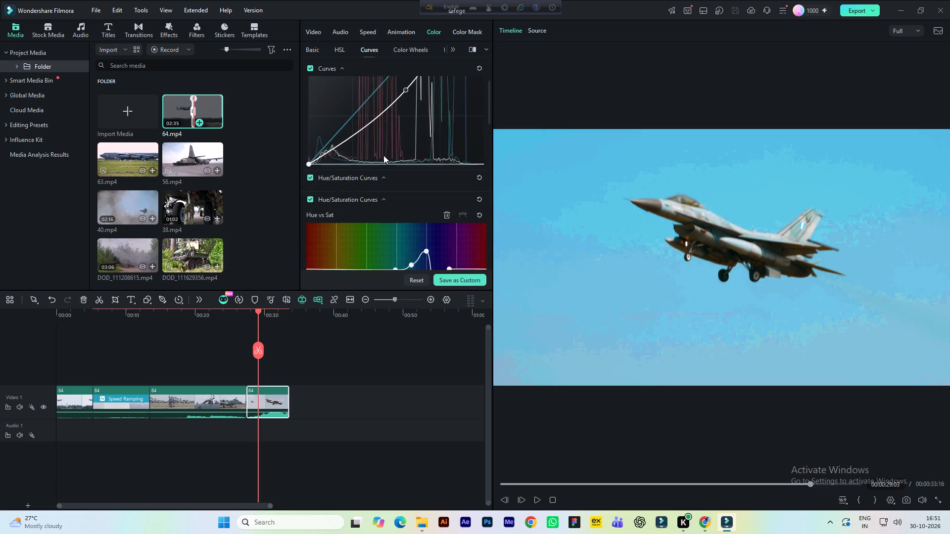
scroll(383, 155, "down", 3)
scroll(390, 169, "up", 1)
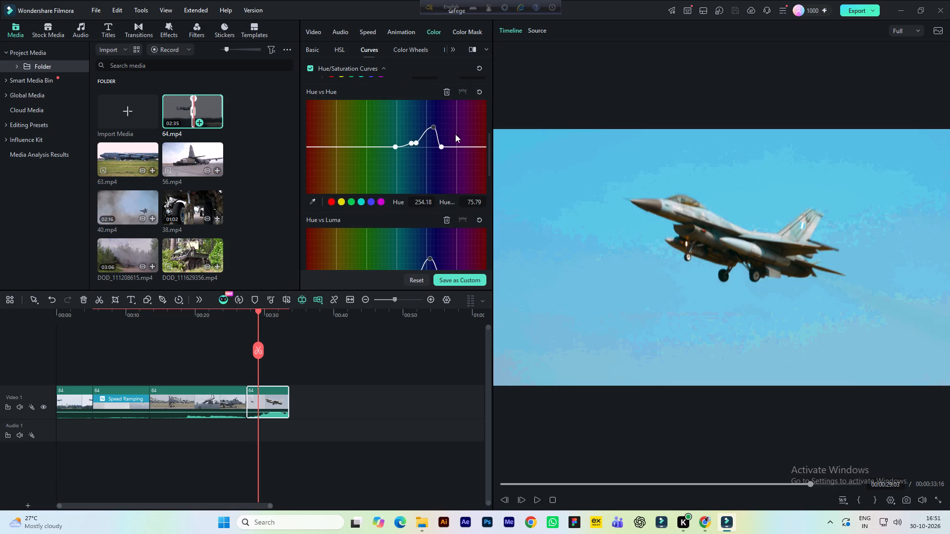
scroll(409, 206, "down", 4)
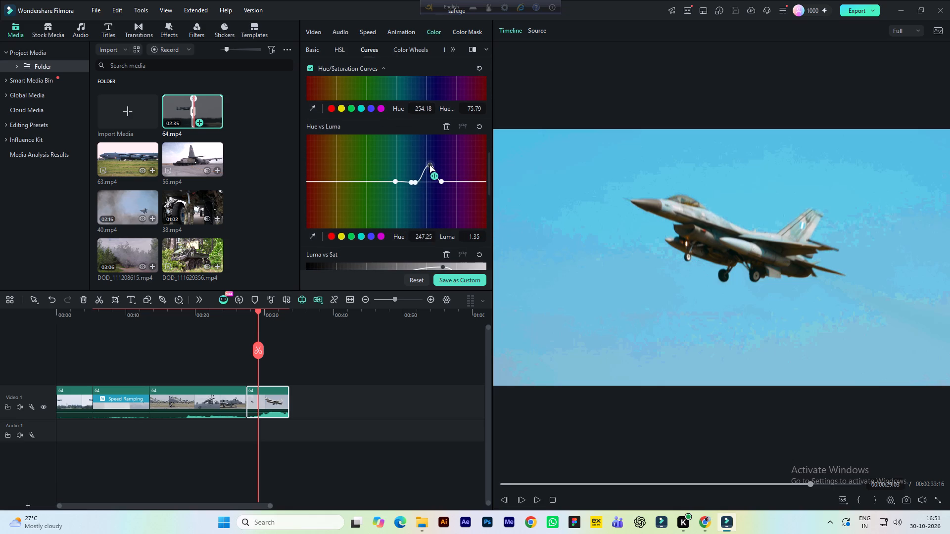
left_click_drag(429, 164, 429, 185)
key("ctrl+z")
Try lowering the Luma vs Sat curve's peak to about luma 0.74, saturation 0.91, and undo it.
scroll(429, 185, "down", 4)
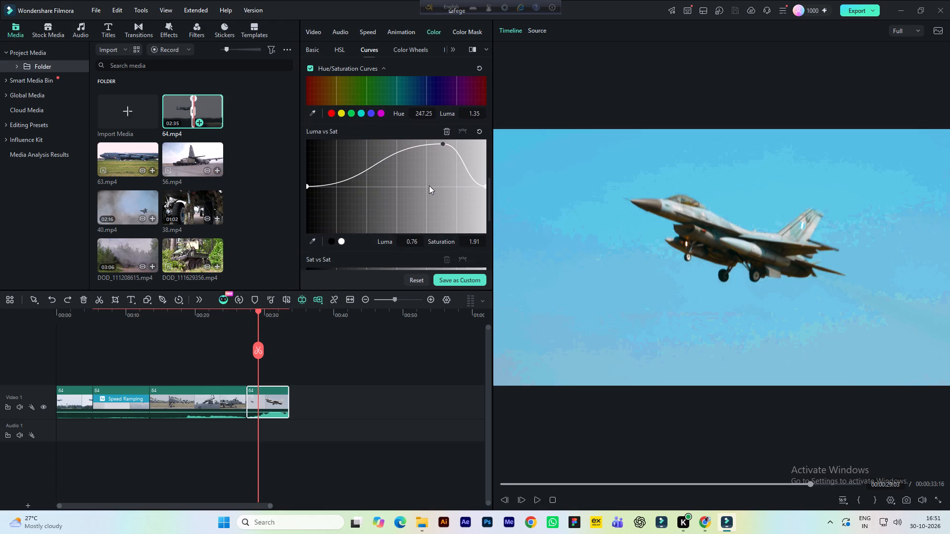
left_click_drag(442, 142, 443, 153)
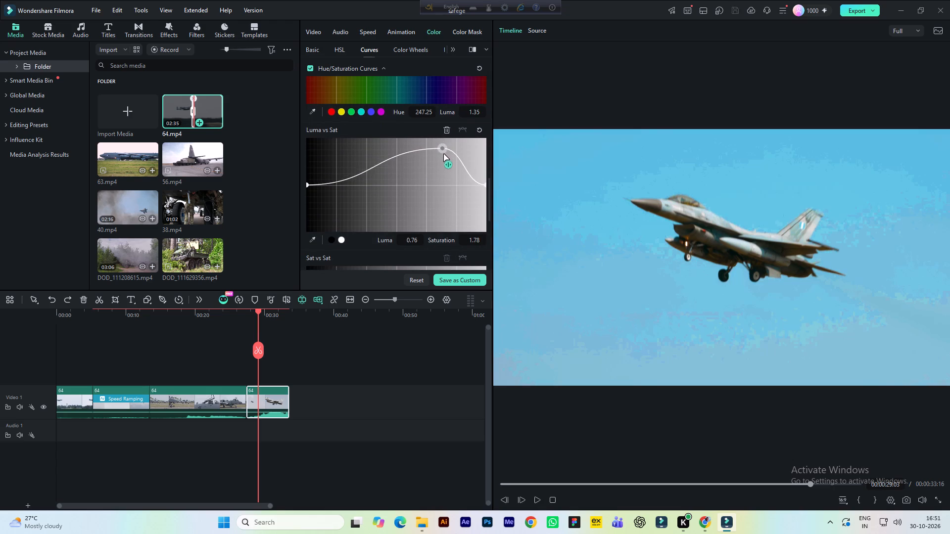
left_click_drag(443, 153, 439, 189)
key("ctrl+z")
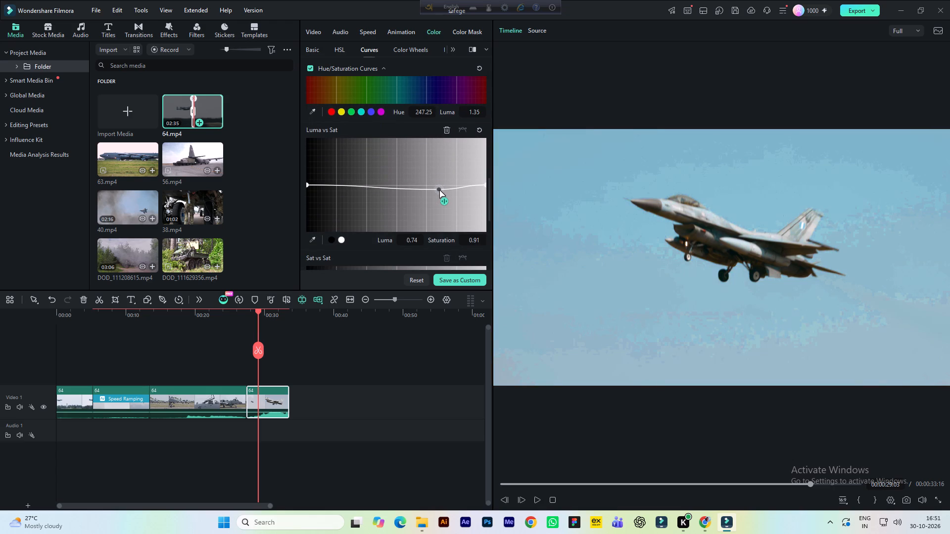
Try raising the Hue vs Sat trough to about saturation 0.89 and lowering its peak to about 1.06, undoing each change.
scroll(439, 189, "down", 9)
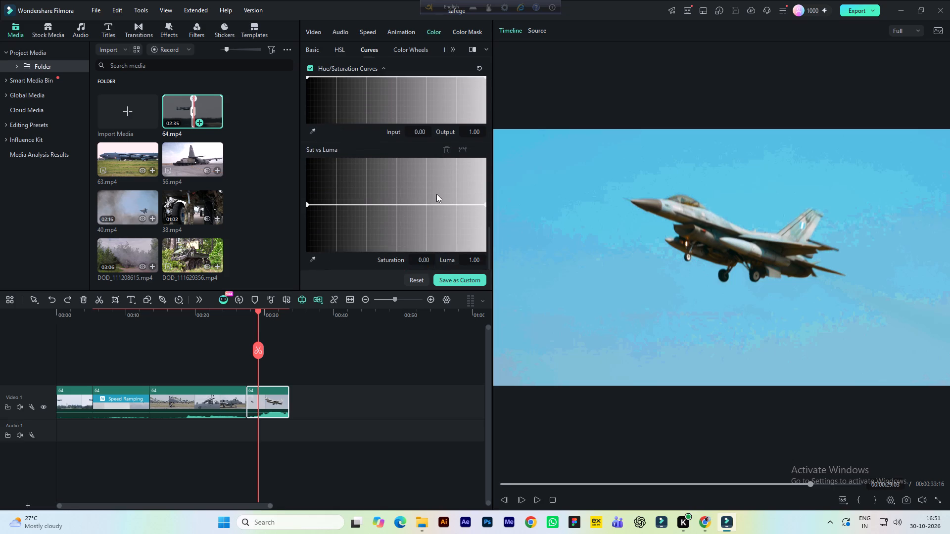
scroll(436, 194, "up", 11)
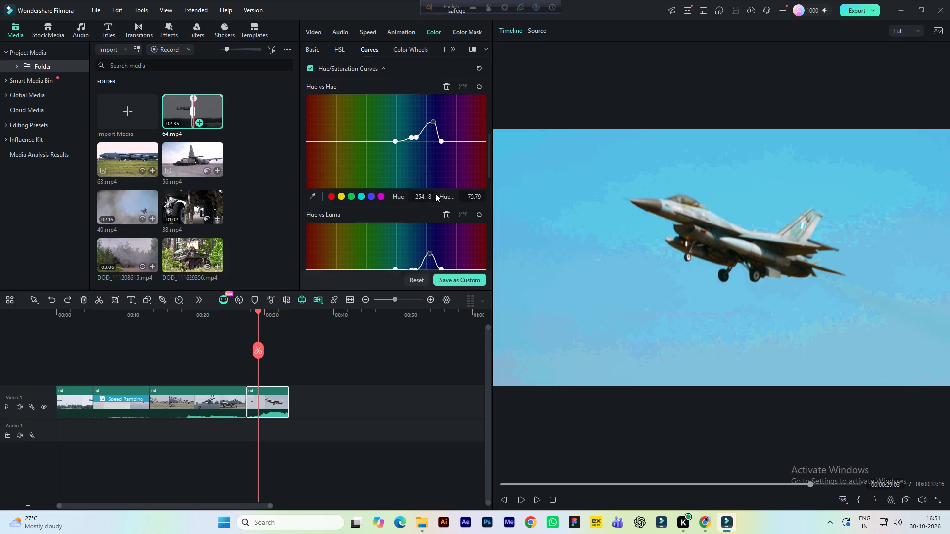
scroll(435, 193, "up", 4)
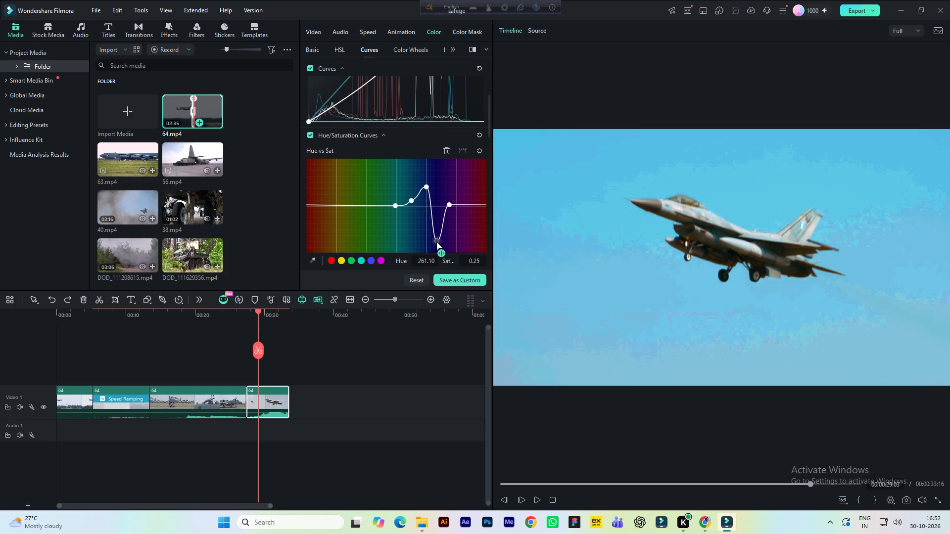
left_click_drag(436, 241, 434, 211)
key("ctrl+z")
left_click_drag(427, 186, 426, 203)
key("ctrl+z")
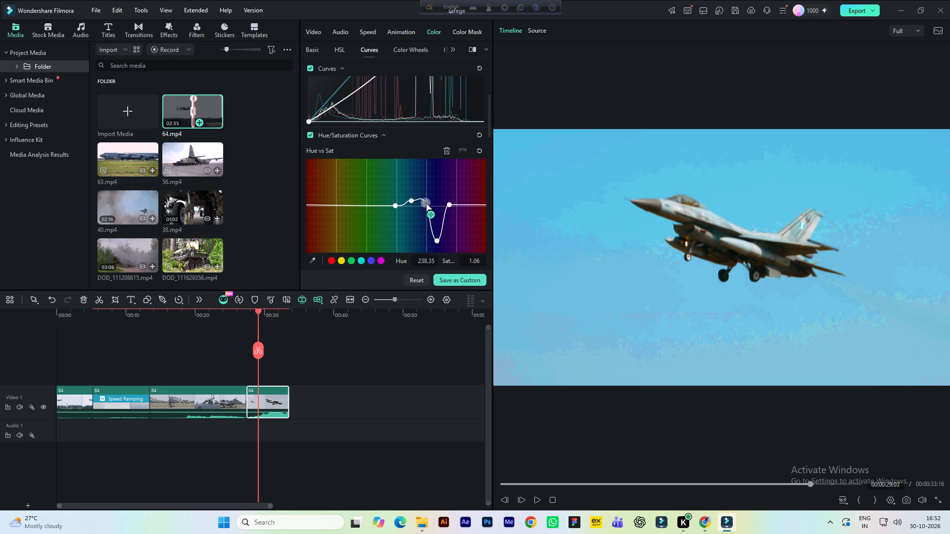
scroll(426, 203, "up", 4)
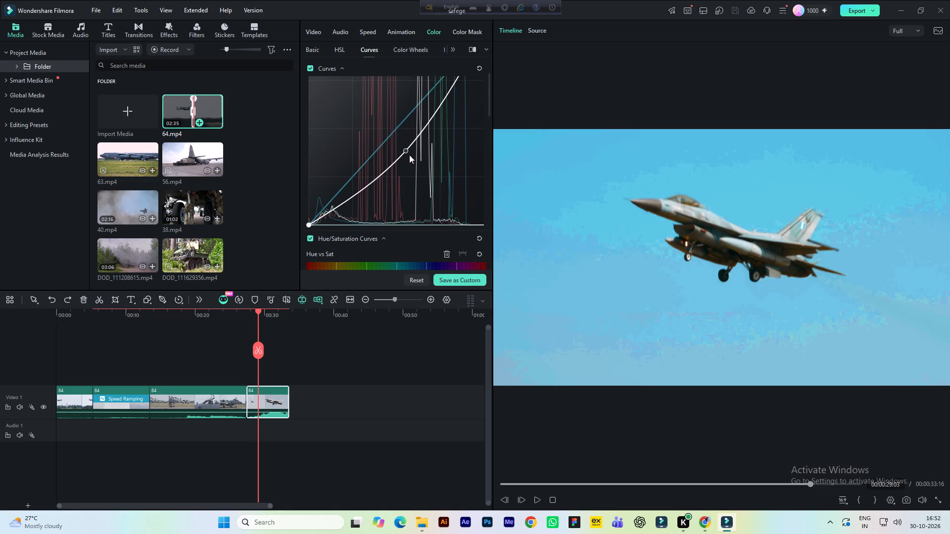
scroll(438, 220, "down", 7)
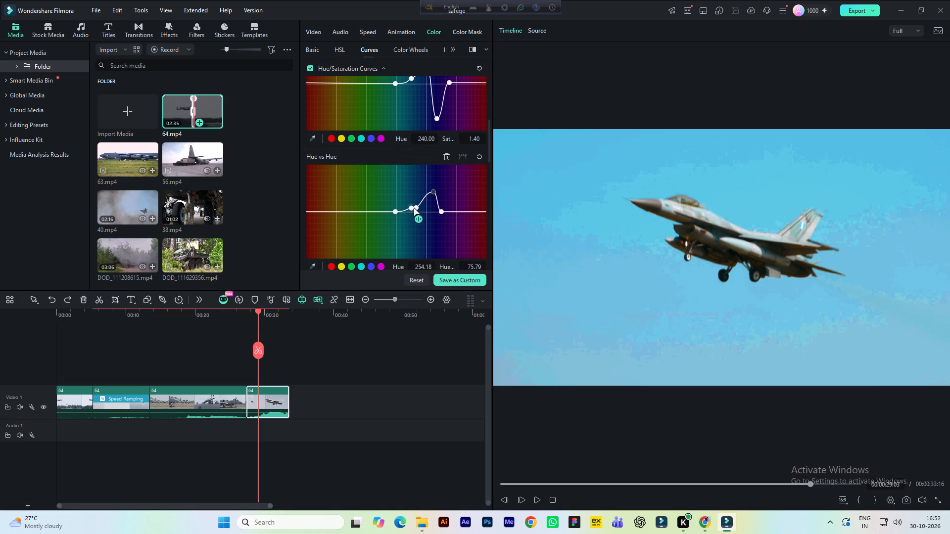
Lower the fourth clip's two Hue vs Hue points before the peak to the baseline, placing the second at about hue 224, value 3.8.
left_click_drag(410, 205, 413, 214)
left_click_drag(410, 207, 411, 205)
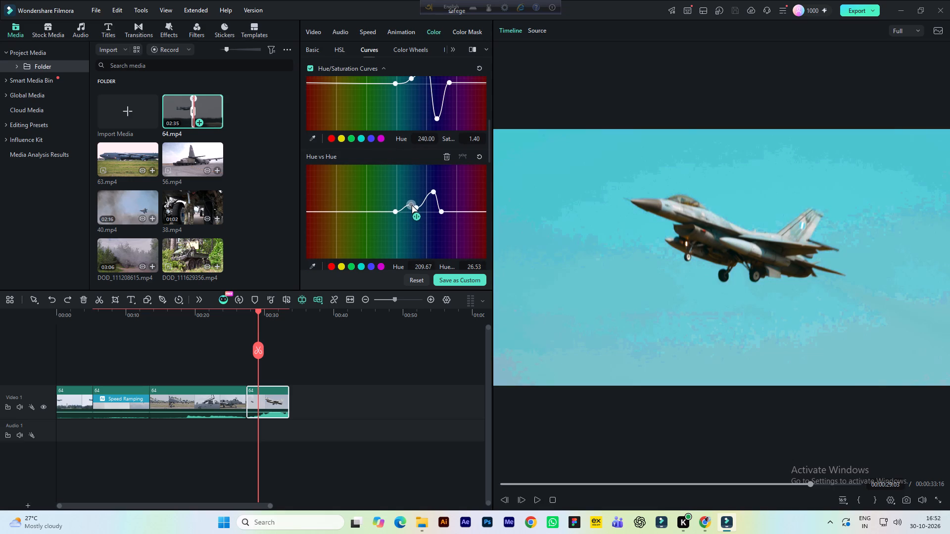
left_click_drag(411, 205, 413, 212)
left_click(416, 207)
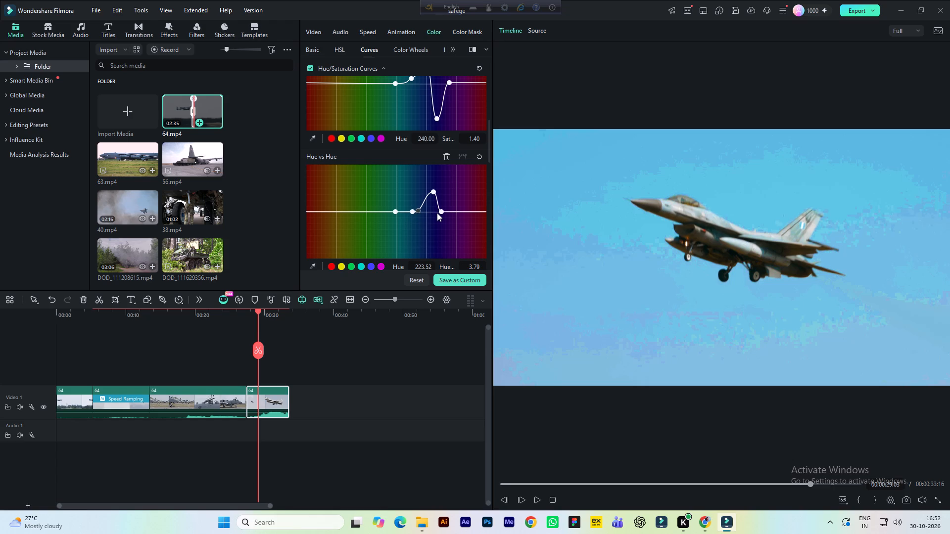
Shift the fourth clip's Hue vs Luma peak to about hue 243, luma 1.25.
scroll(437, 213, "down", 4)
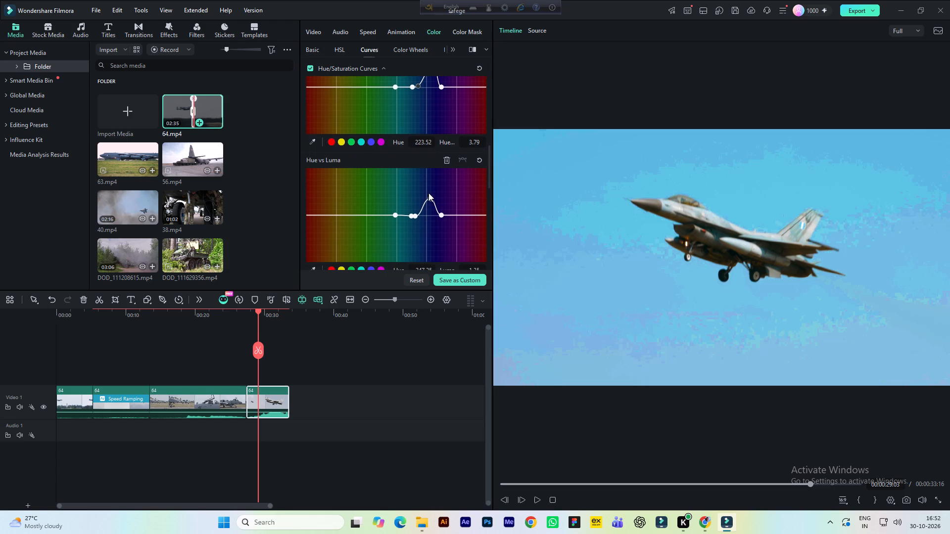
left_click_drag(428, 198, 432, 217)
left_click_drag(432, 217, 429, 206)
left_click_drag(429, 206, 428, 203)
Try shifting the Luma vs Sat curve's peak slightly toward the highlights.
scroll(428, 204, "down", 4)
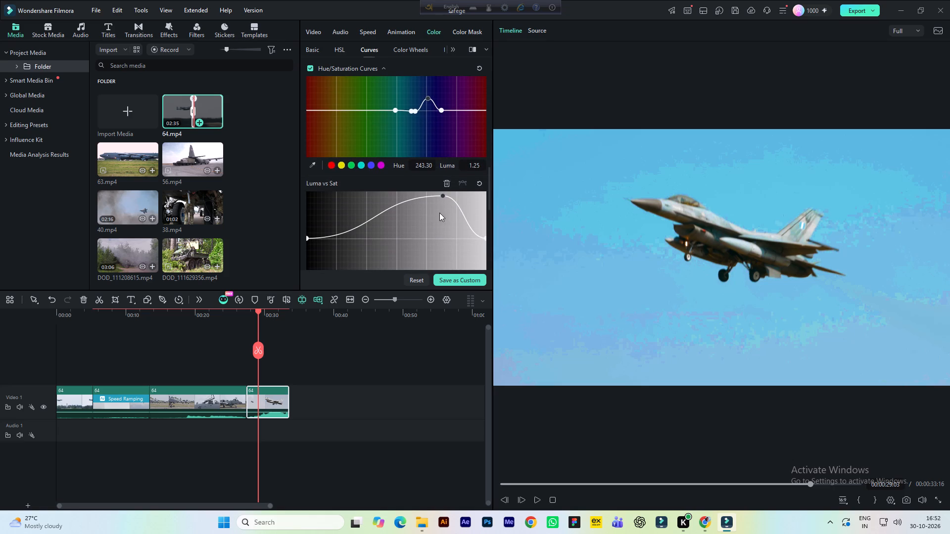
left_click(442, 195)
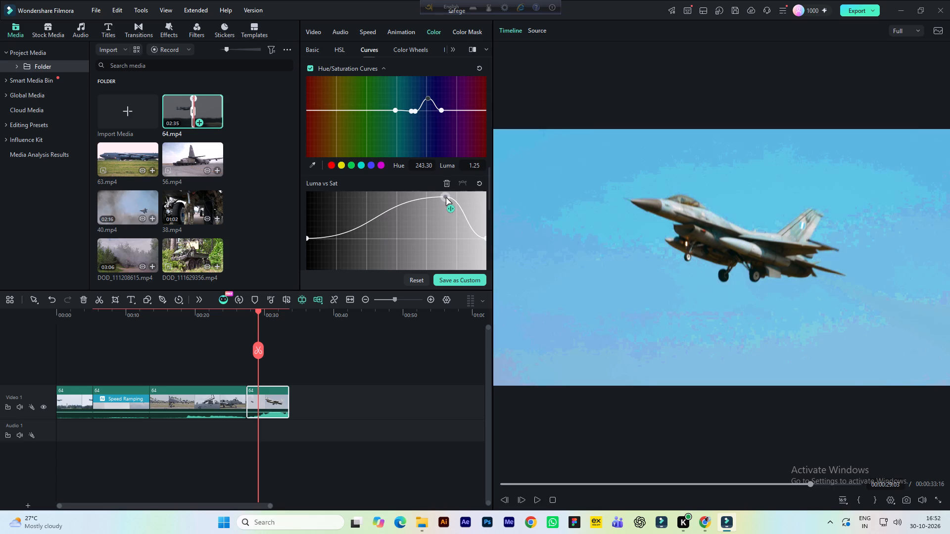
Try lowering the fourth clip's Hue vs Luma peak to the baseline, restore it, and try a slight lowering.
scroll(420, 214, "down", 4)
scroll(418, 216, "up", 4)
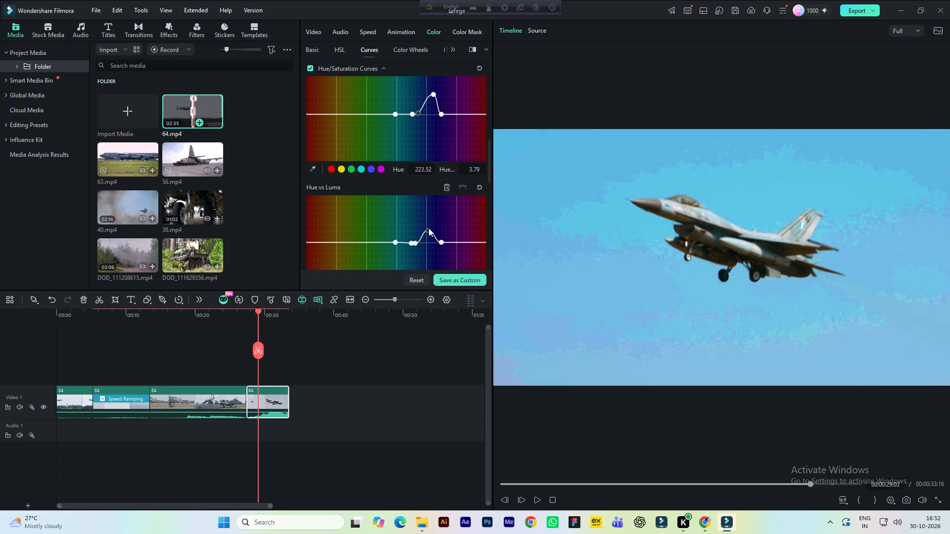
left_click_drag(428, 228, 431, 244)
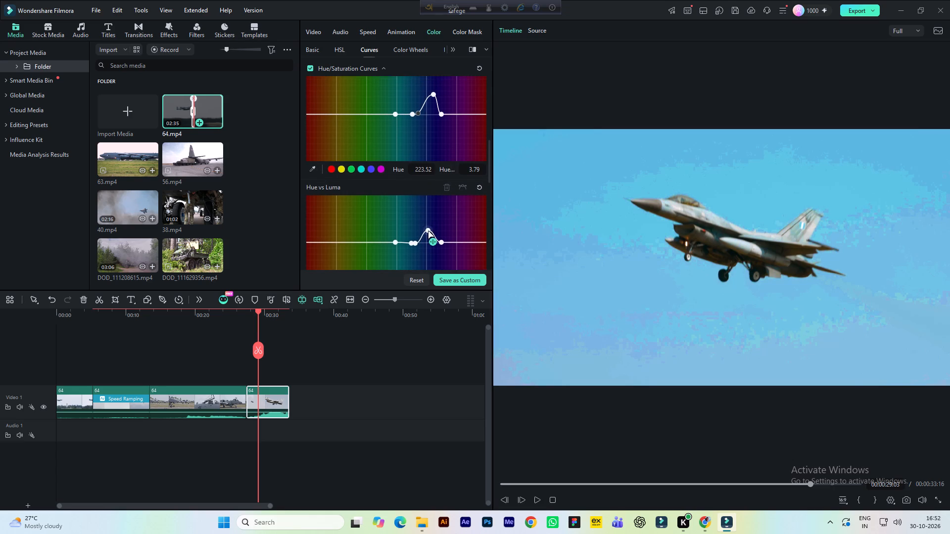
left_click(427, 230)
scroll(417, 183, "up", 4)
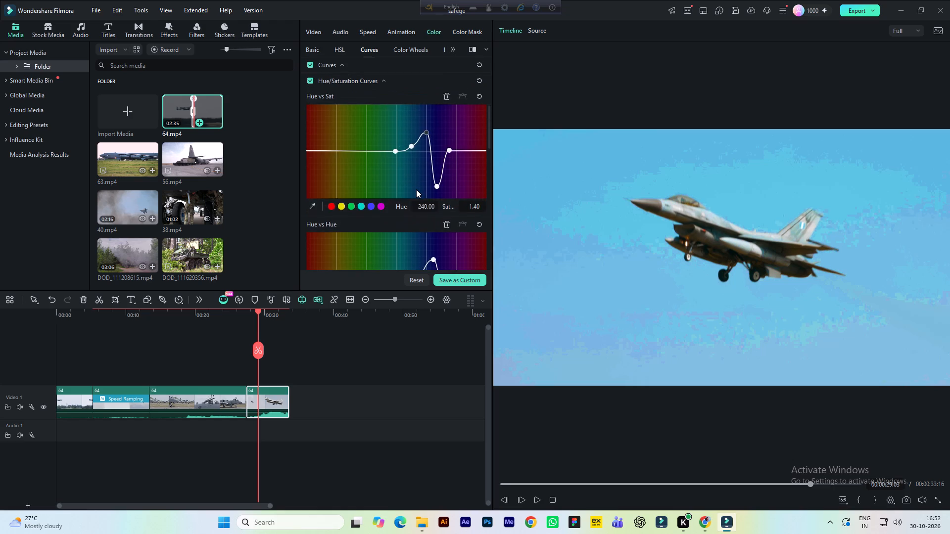
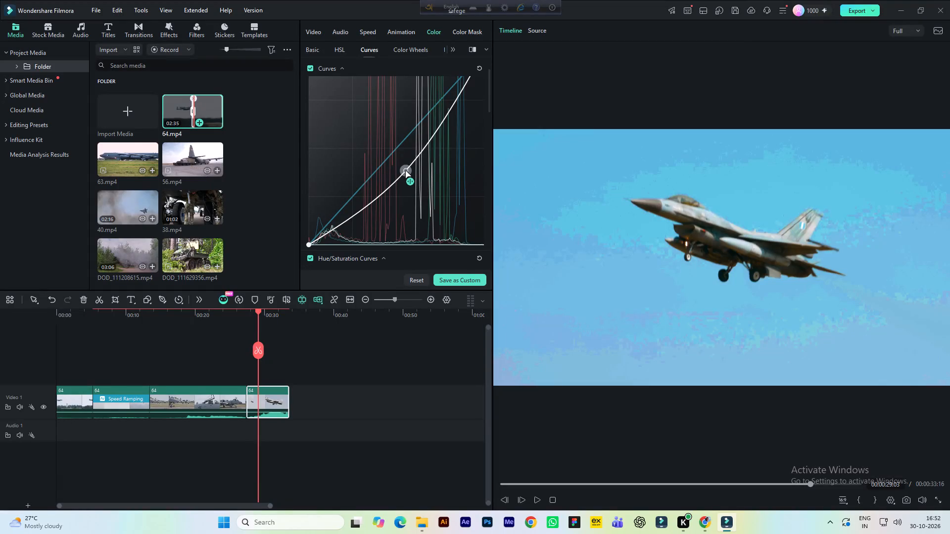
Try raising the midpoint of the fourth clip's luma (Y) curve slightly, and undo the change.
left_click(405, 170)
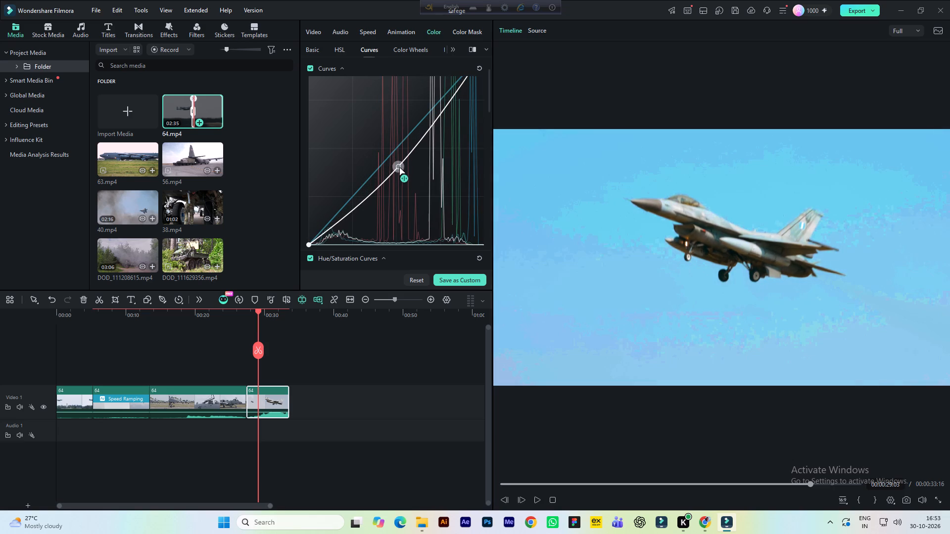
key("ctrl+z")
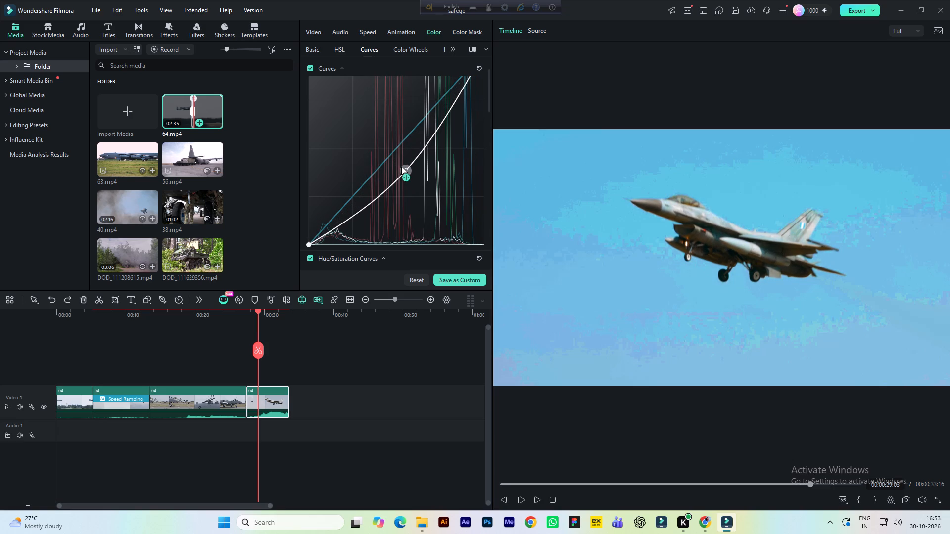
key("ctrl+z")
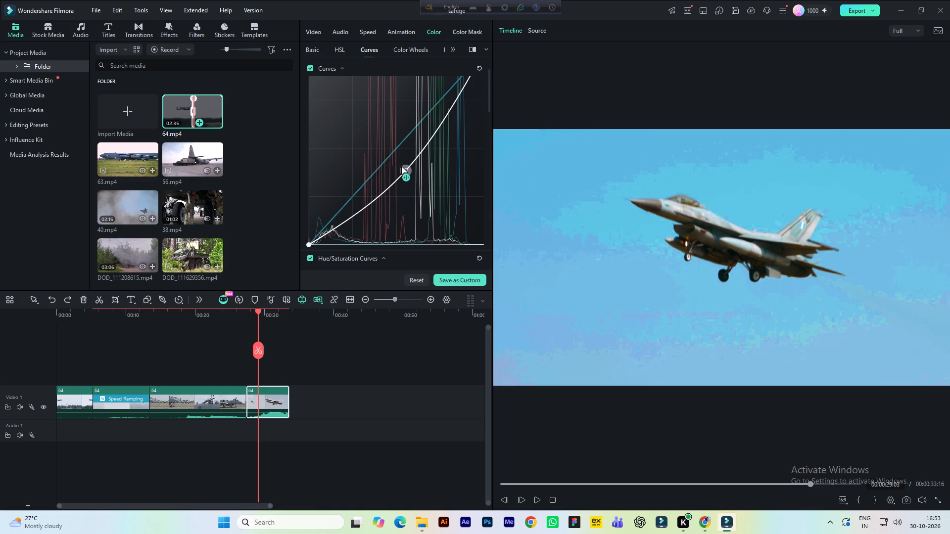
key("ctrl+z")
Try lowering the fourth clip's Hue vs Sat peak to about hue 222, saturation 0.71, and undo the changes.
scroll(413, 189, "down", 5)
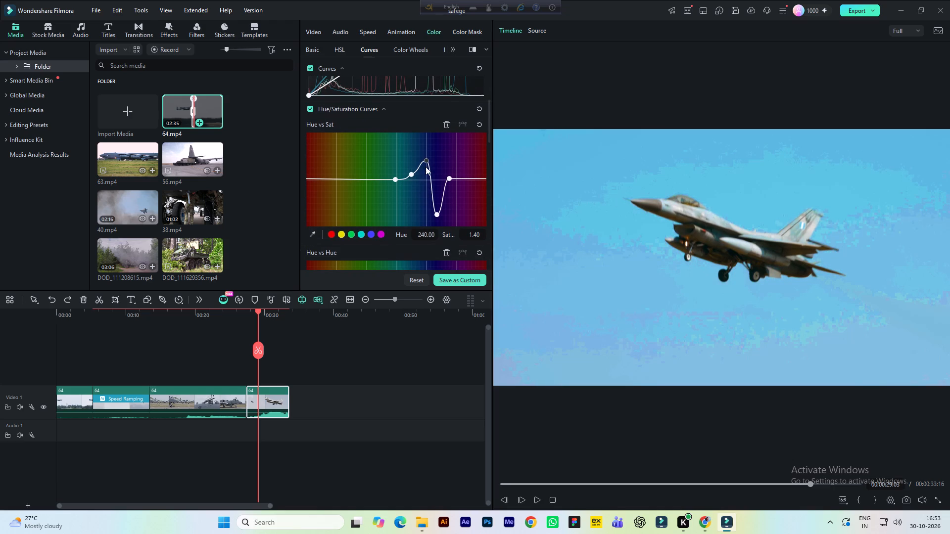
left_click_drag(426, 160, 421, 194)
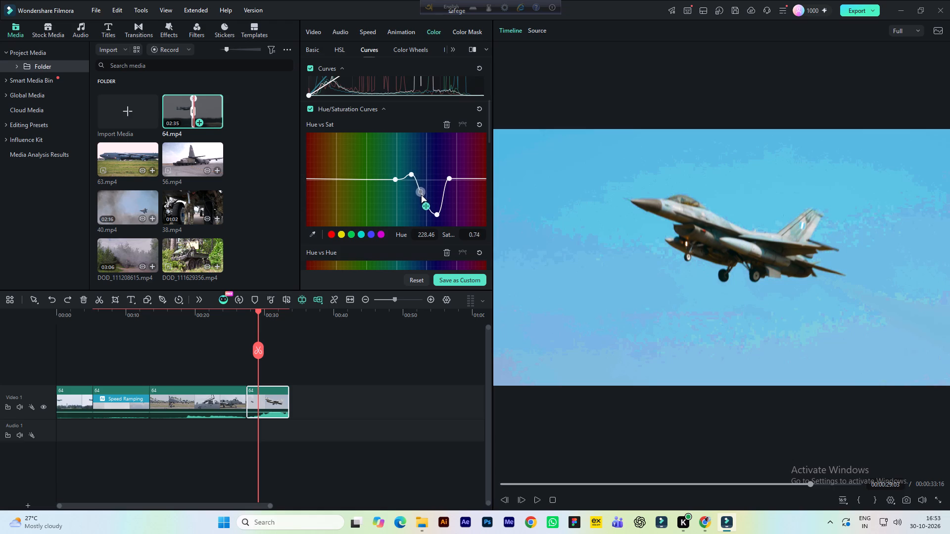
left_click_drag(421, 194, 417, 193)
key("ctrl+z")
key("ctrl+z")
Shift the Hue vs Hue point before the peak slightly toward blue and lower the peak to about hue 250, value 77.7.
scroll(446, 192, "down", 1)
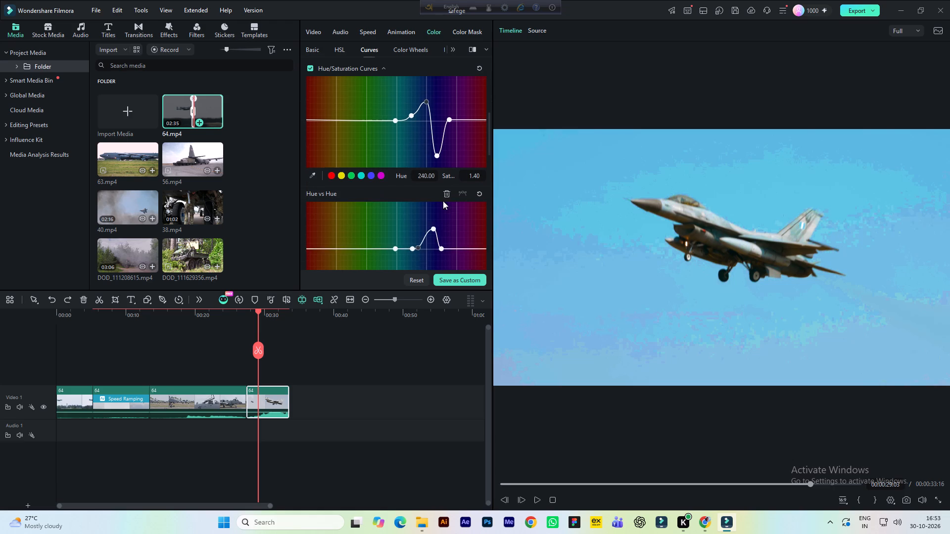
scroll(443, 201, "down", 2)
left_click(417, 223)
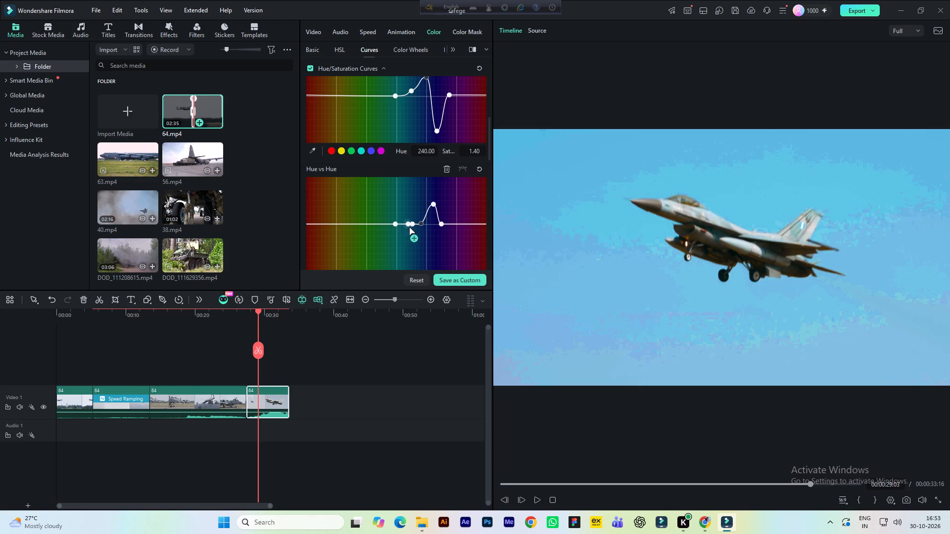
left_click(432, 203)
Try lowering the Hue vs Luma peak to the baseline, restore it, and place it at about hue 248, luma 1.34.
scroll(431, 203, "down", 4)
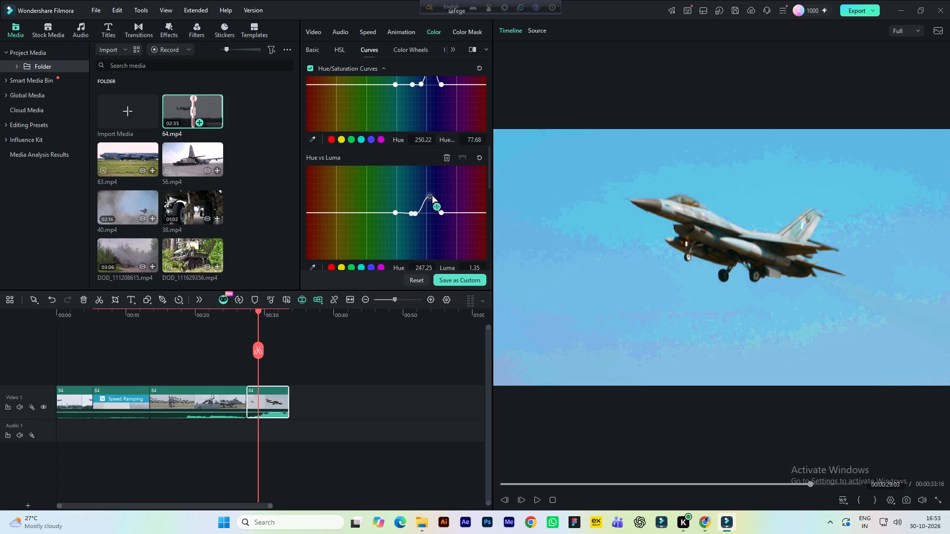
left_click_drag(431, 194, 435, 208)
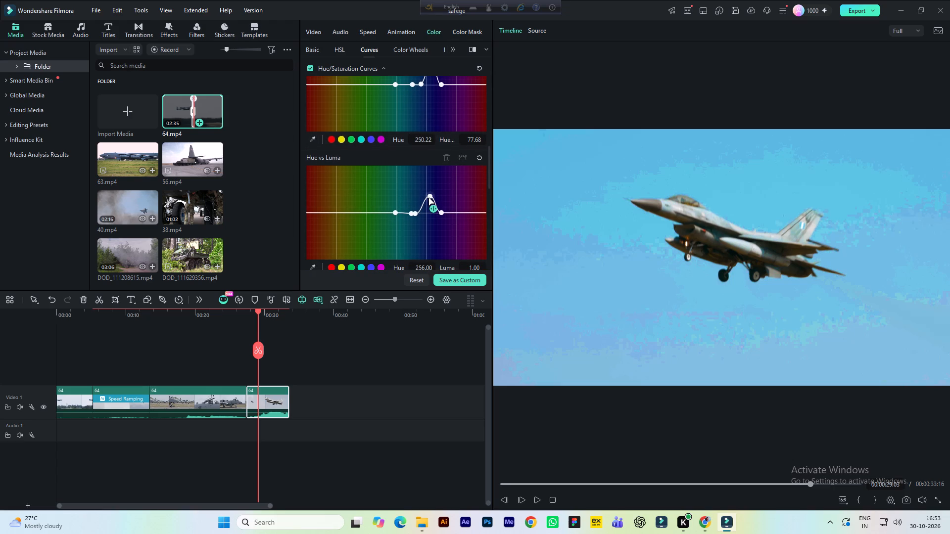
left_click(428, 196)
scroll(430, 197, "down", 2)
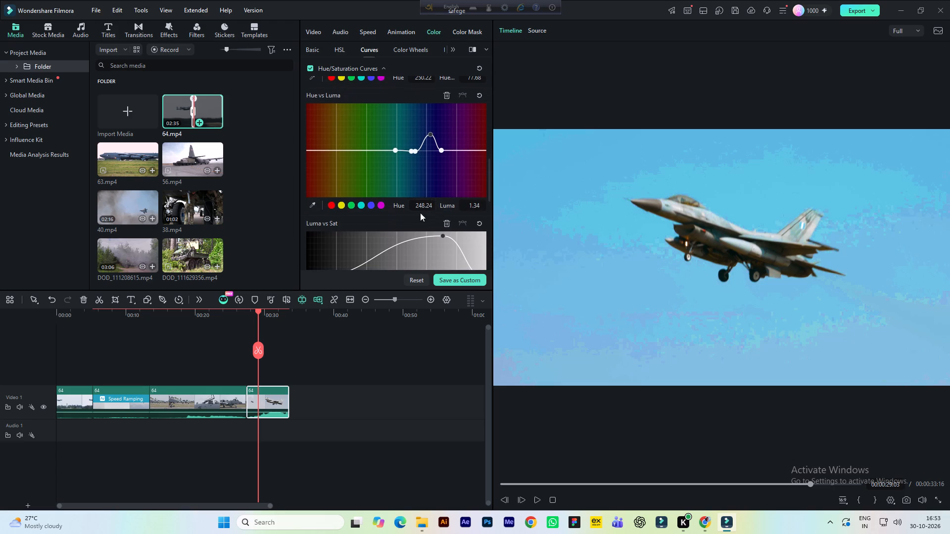
In the fourth clip's HSL settings, keep the custom colour's saturation at 100 and set its hue to -21.
scroll(381, 217, "down", 3)
scroll(381, 217, "up", 5)
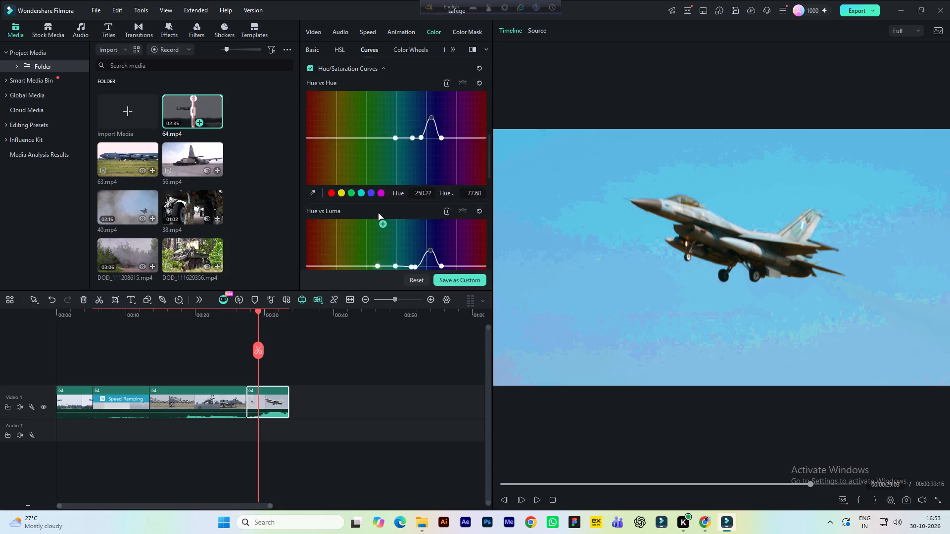
scroll(380, 201, "up", 2)
left_click(339, 47)
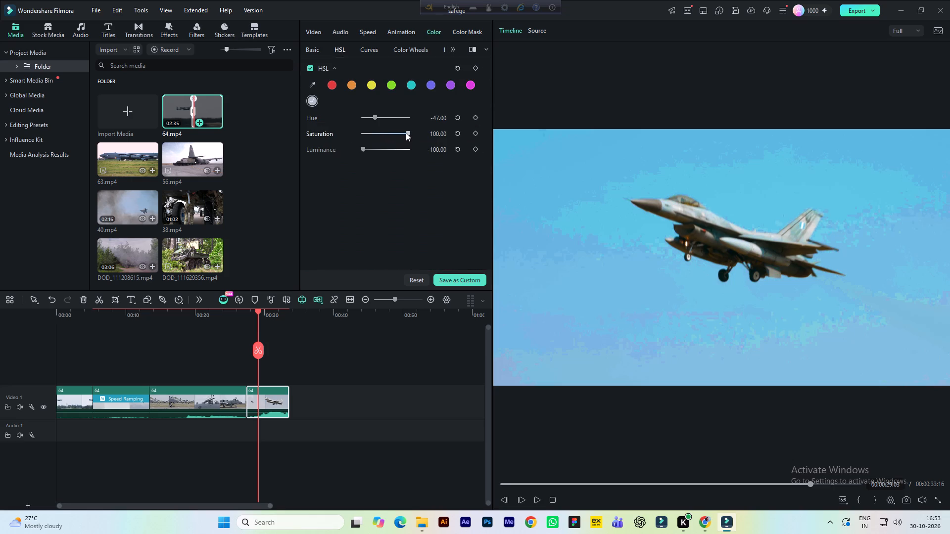
left_click_drag(406, 133, 410, 135)
left_click_drag(410, 135, 416, 135)
left_click_drag(377, 116, 356, 117)
left_click_drag(356, 117, 377, 125)
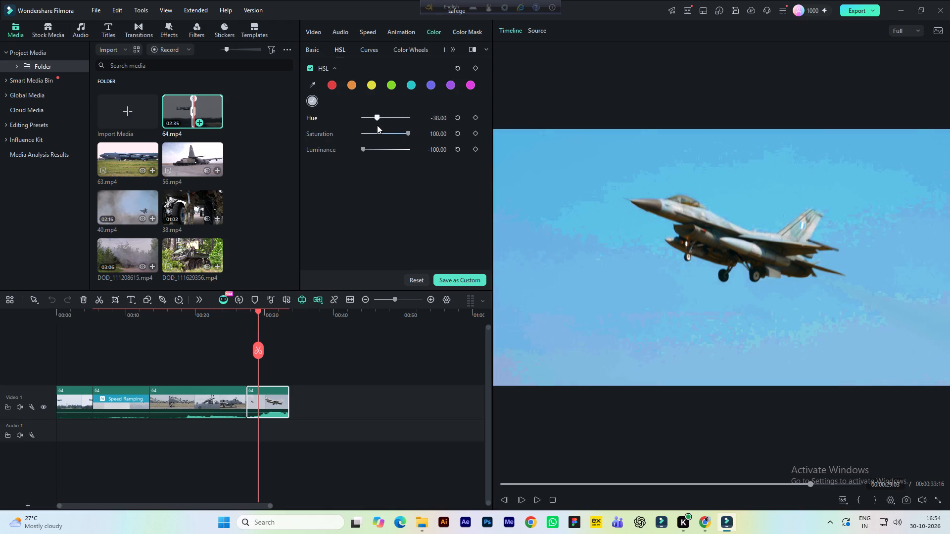
left_click_drag(377, 125, 381, 125)
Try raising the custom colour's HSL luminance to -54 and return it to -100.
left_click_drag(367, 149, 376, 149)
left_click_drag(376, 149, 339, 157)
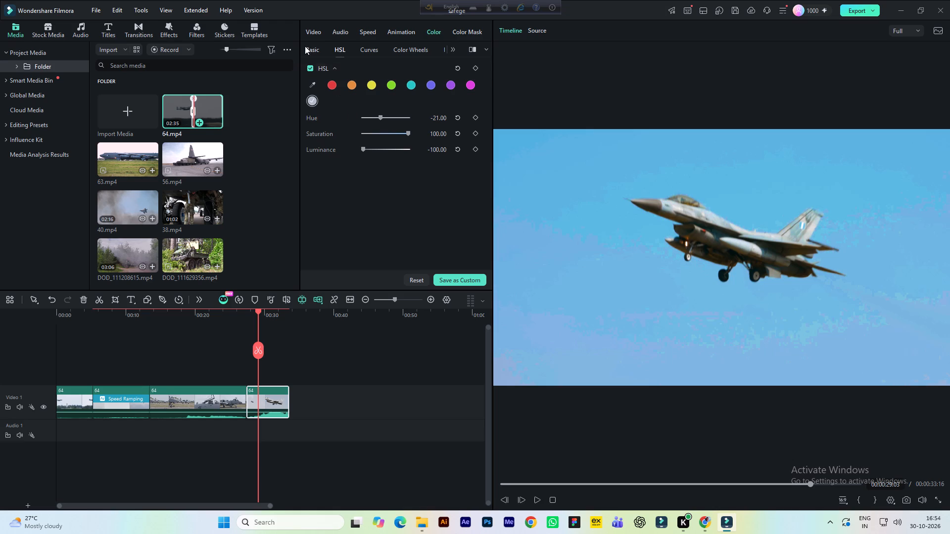
Reset the fourth clip's Luma vs Sat, Hue vs Luma, Hue vs Hue and Hue vs Sat curves.
left_click(320, 51)
left_click(366, 44)
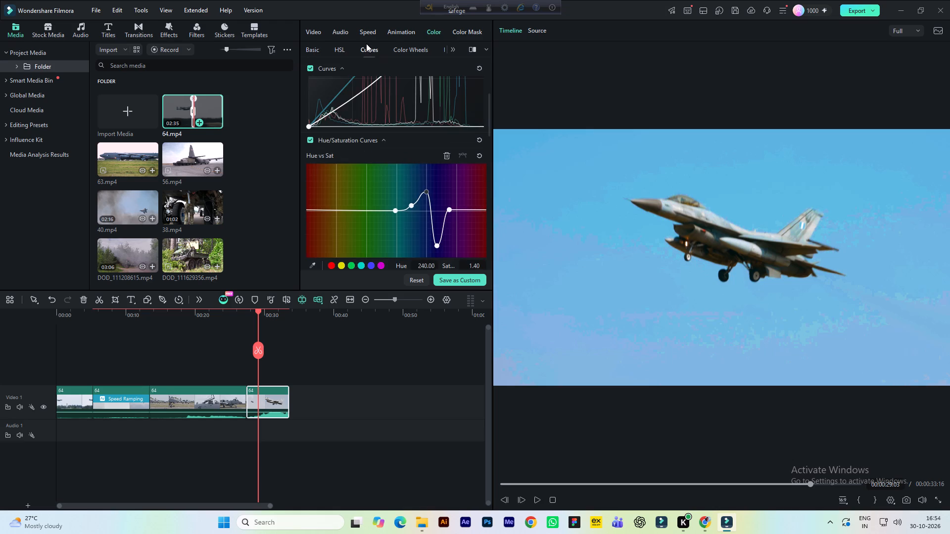
left_click(419, 49)
left_click(376, 47)
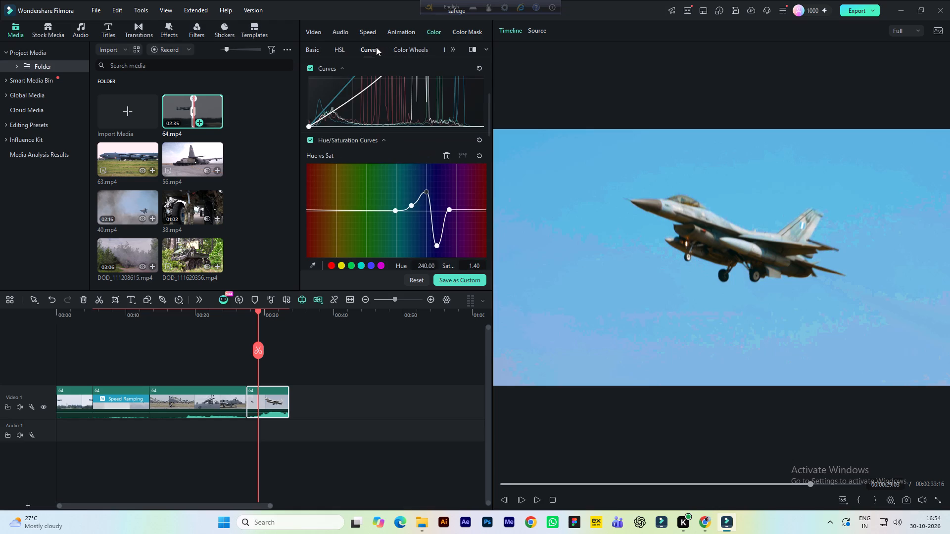
scroll(386, 171, "down", 8)
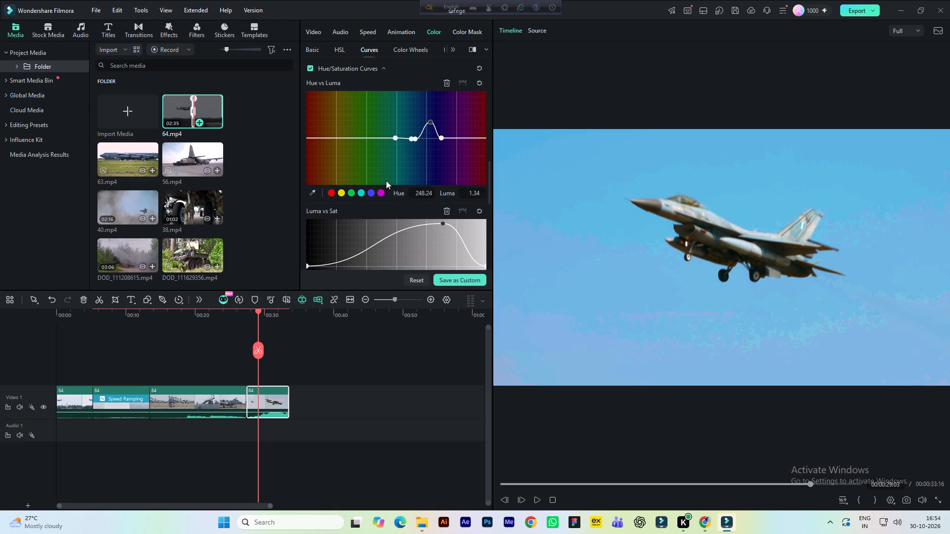
scroll(386, 180, "down", 3)
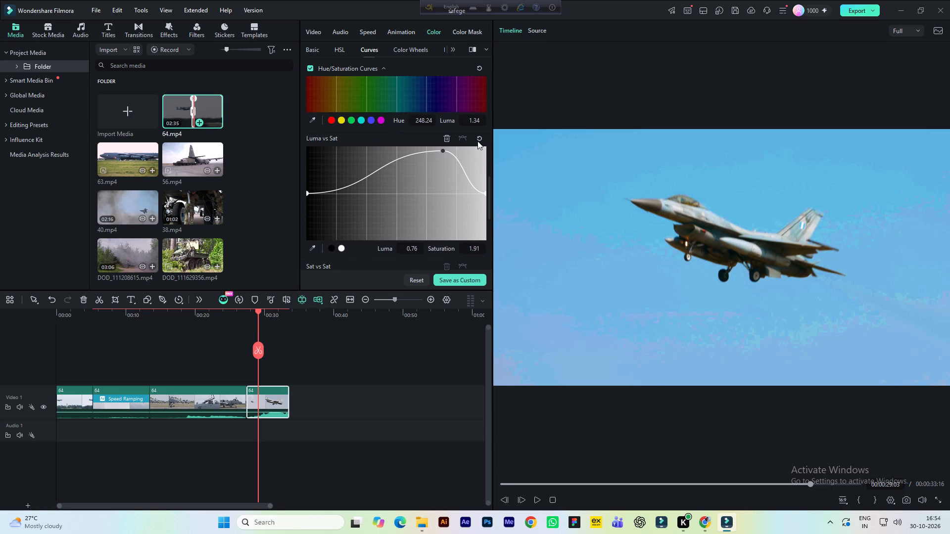
left_click(479, 136)
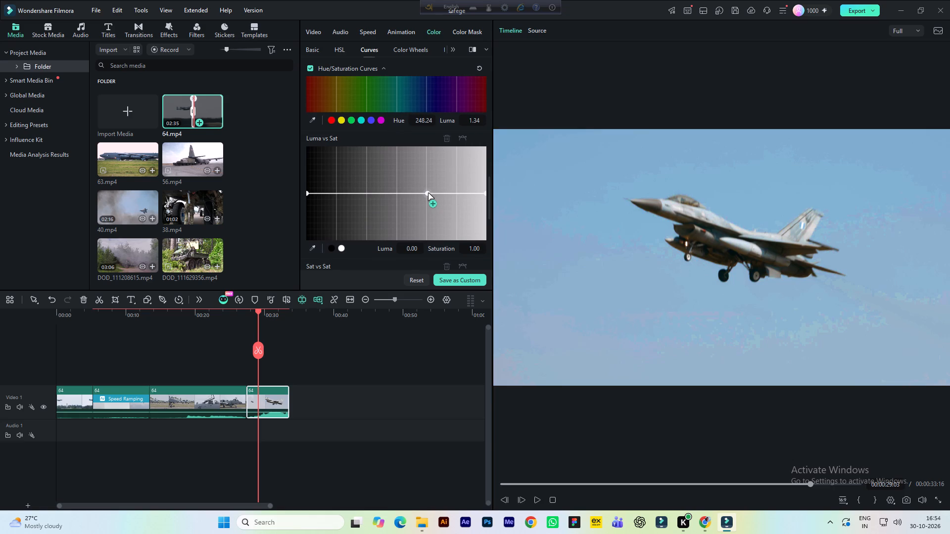
scroll(429, 191, "up", 3)
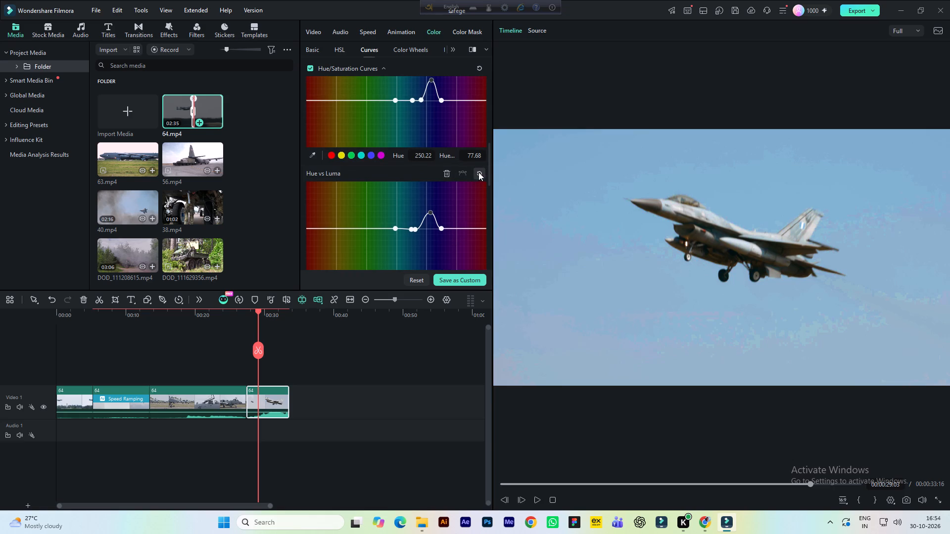
left_click(478, 172)
scroll(467, 141, "up", 2)
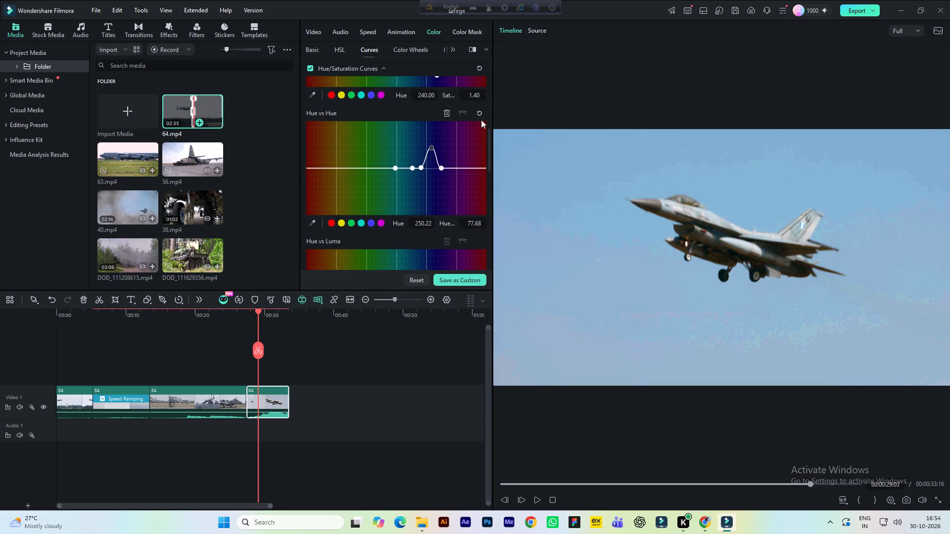
left_click(479, 111)
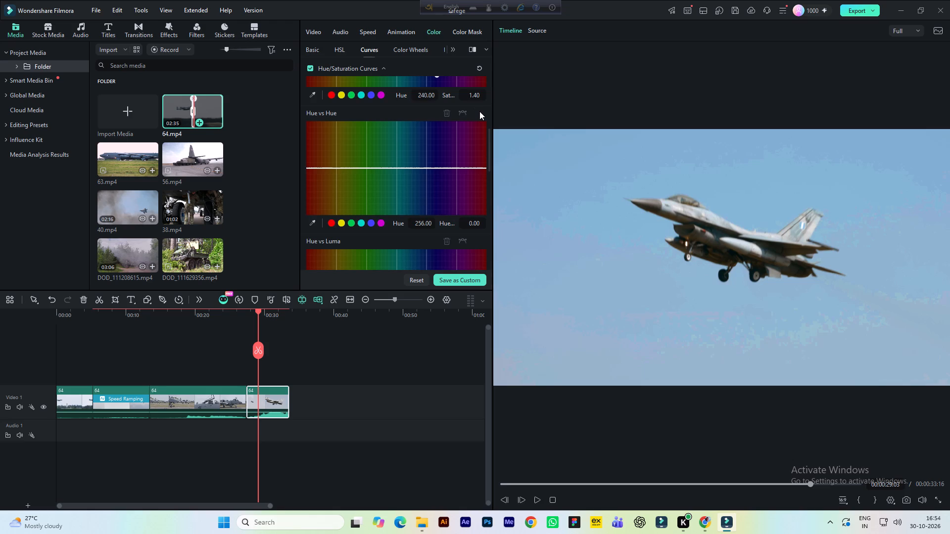
scroll(476, 123, "up", 4)
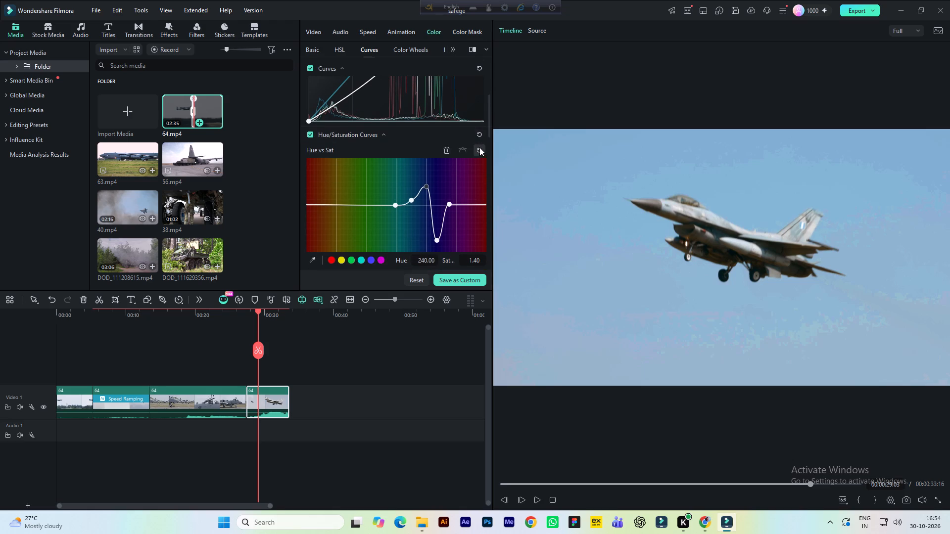
left_click(479, 151)
Reset the fourth clip's luma (Y) curve to a straight diagonal.
scroll(474, 168, "up", 3)
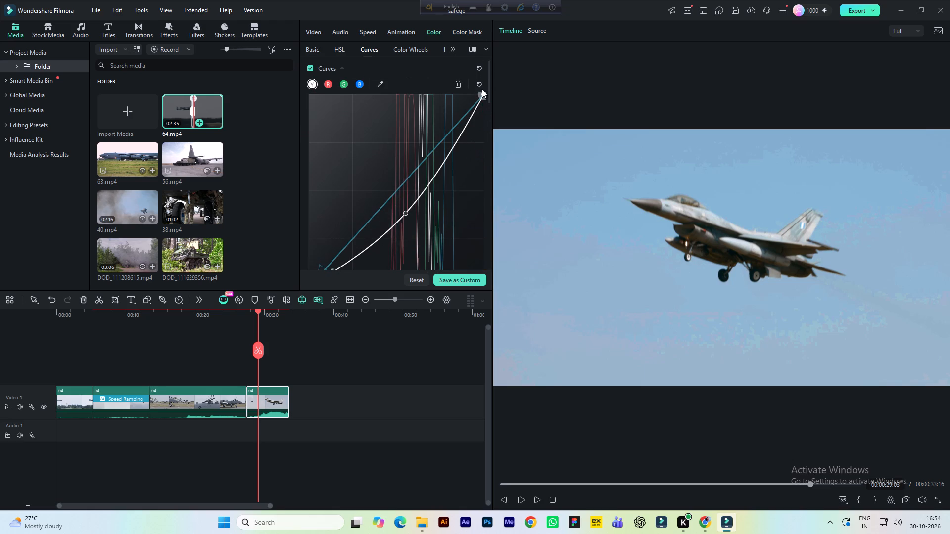
left_click(481, 82)
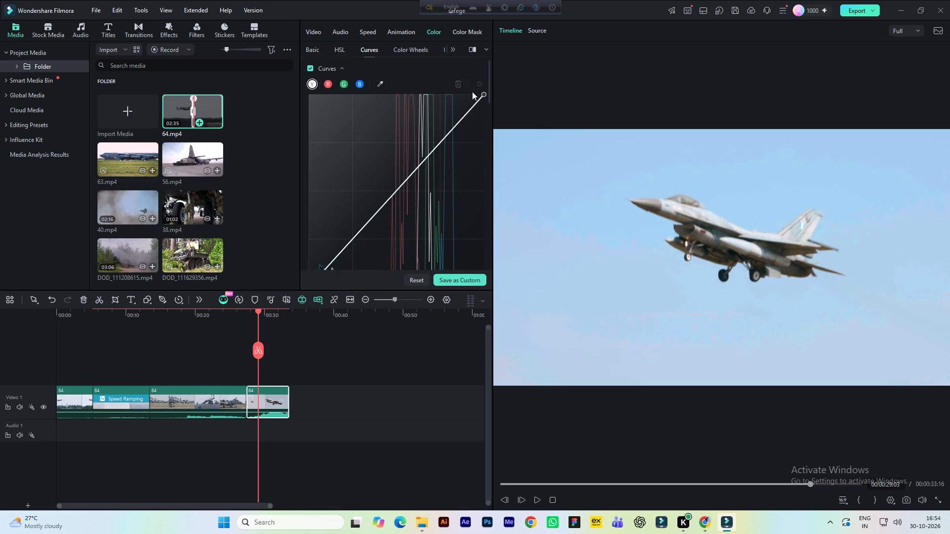
Reset the fourth clip's Light and Color adjustments in the basic colour settings and compare the frame with the source.
scroll(385, 95, "up", 1)
left_click(339, 48)
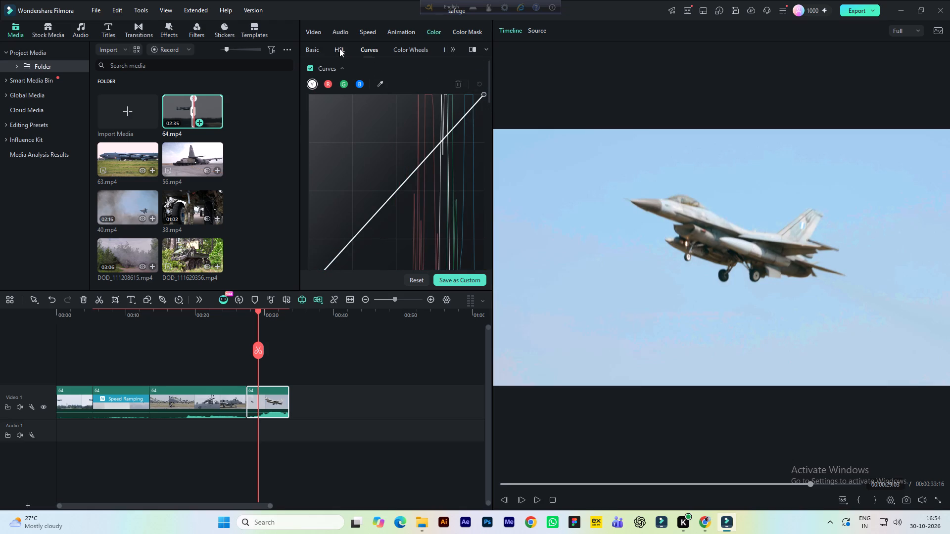
left_click(318, 50)
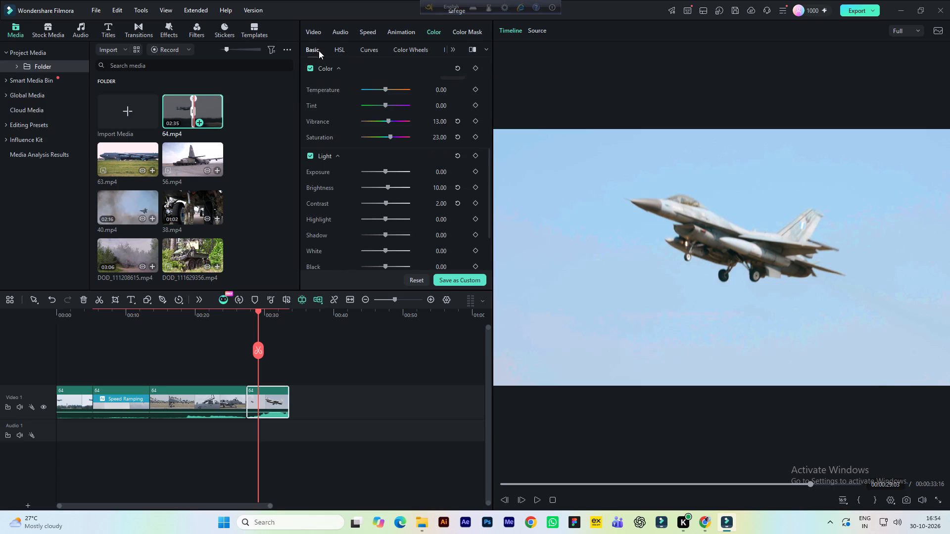
left_click(456, 153)
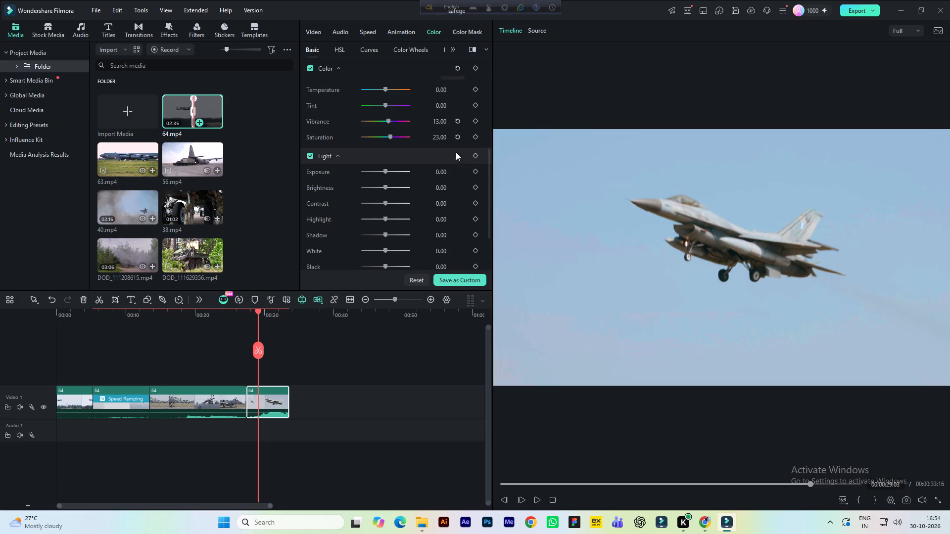
scroll(450, 149, "up", 2)
left_click(455, 112)
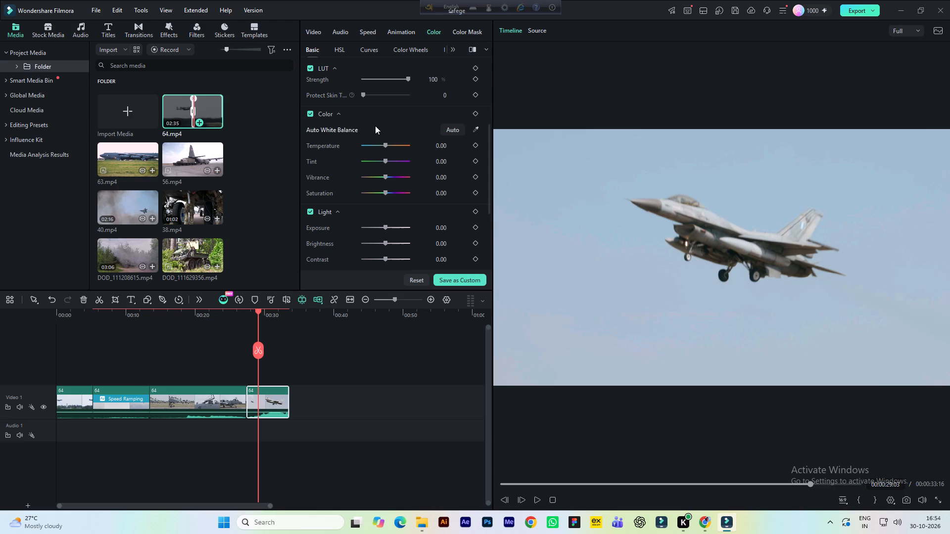
left_click(538, 27)
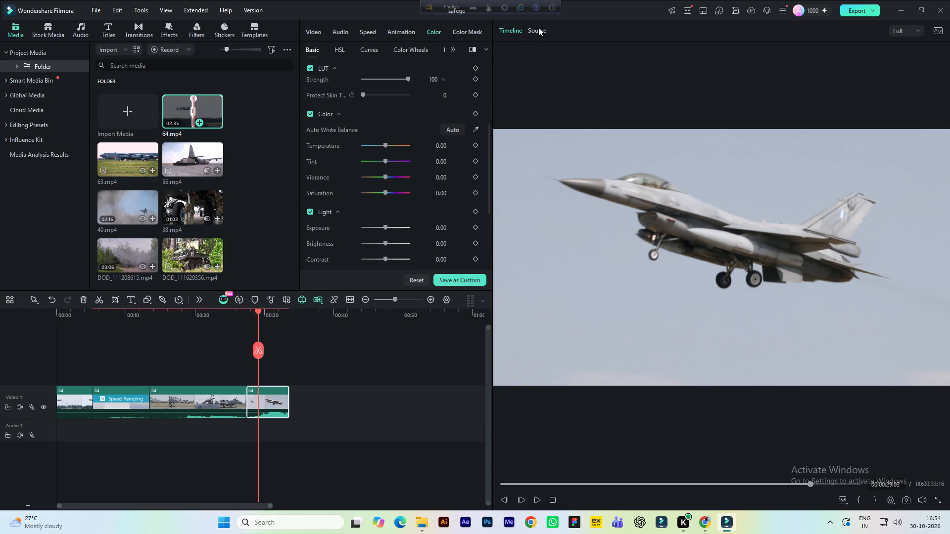
left_click(507, 30)
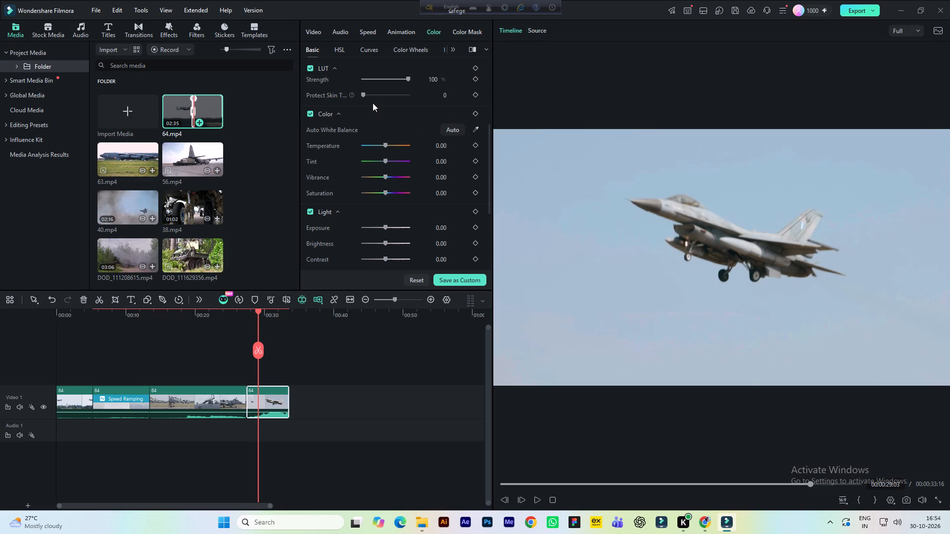
Sample the sky beside the jet as a second custom HSL colour for the fourth clip.
left_click(336, 49)
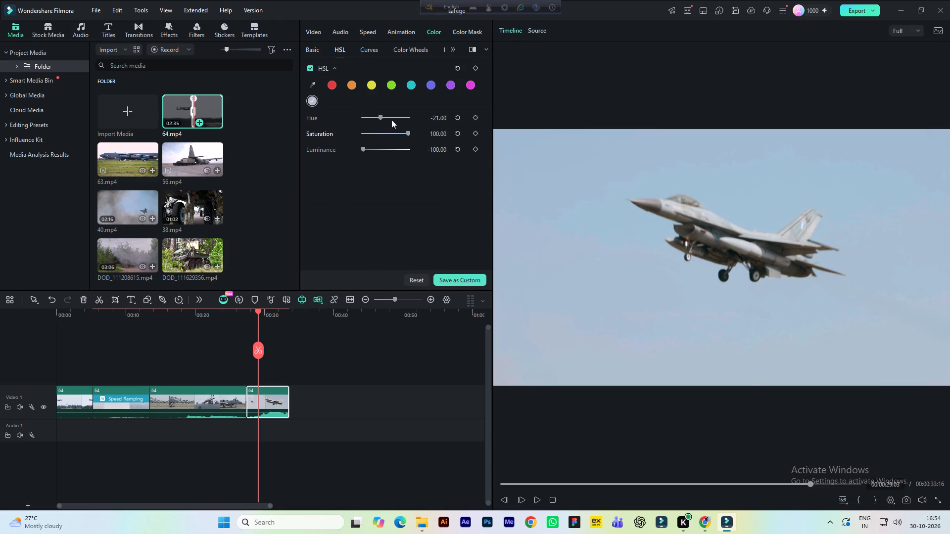
left_click(312, 84)
left_click(540, 172)
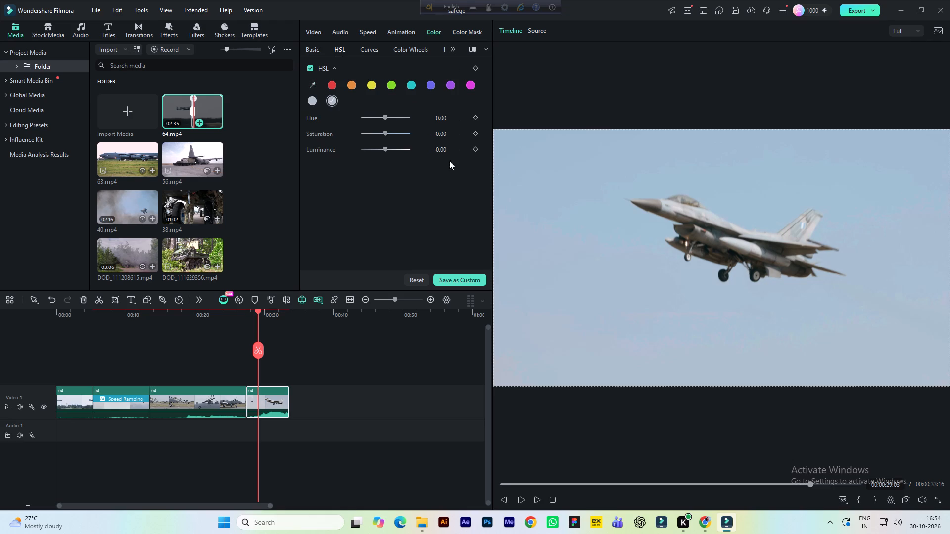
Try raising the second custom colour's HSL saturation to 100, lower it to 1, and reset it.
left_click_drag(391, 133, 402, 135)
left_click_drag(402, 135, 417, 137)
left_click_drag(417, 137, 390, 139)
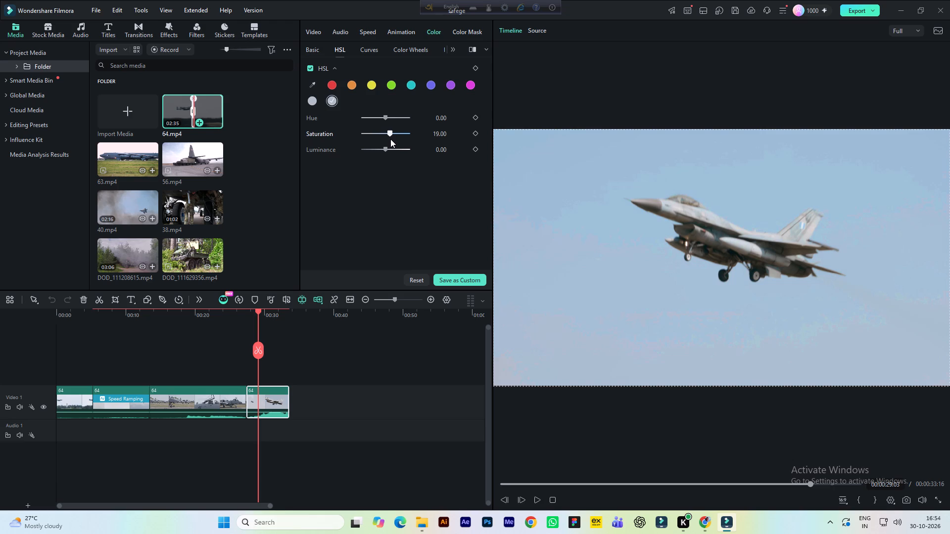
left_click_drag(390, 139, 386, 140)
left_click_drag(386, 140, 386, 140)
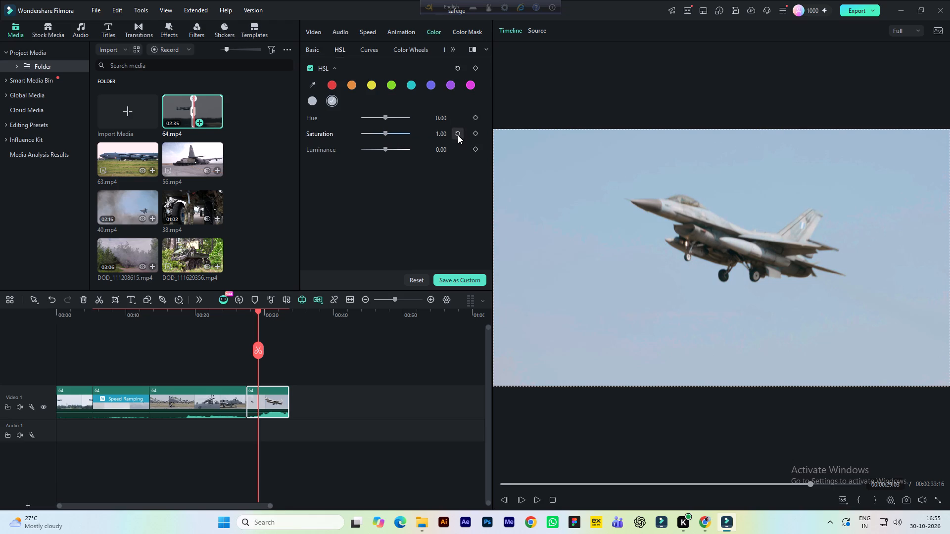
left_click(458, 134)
Sample the sky below the jet's nose as a third custom HSL colour for the fourth clip.
left_click(333, 102)
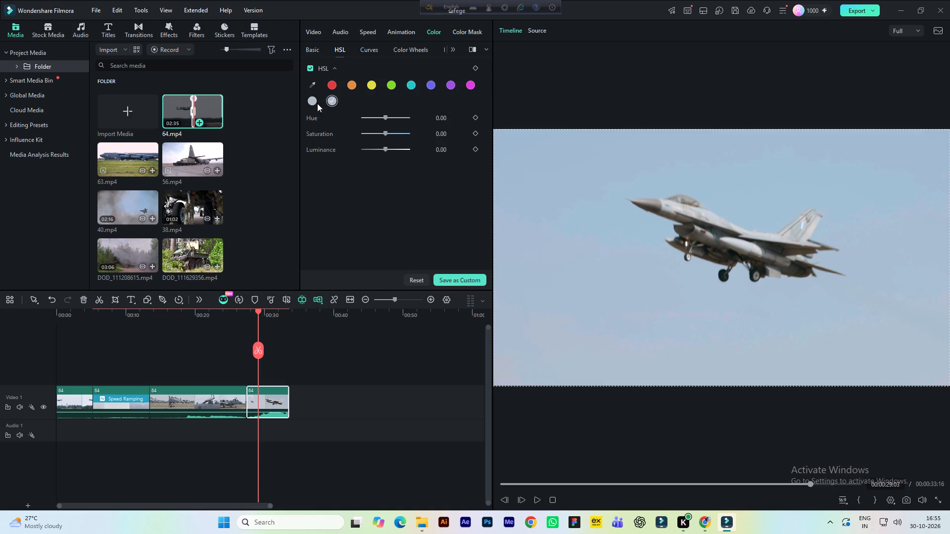
left_click(312, 102)
left_click(313, 85)
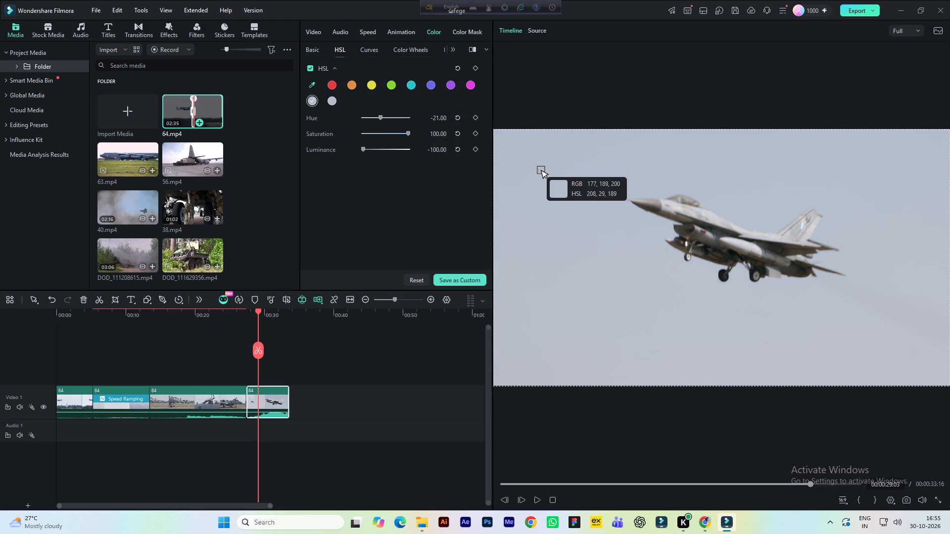
left_click(555, 263)
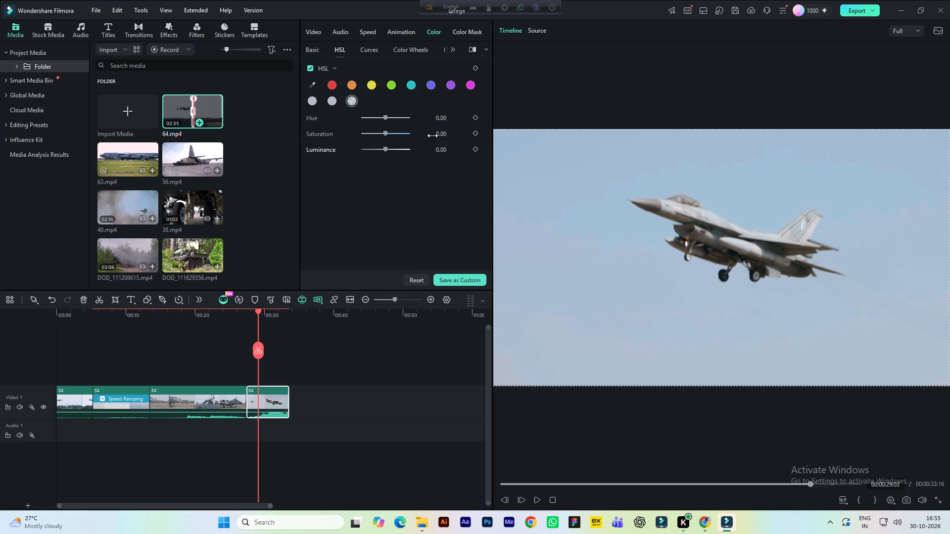
Set the third custom colour's hue to 30 and saturation to 54.
left_click_drag(389, 133, 412, 133)
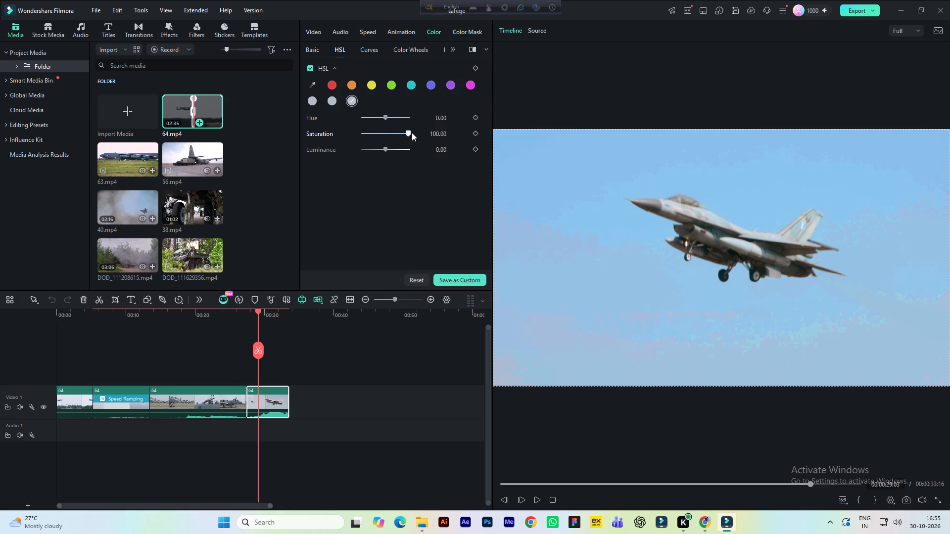
left_click_drag(412, 133, 383, 132)
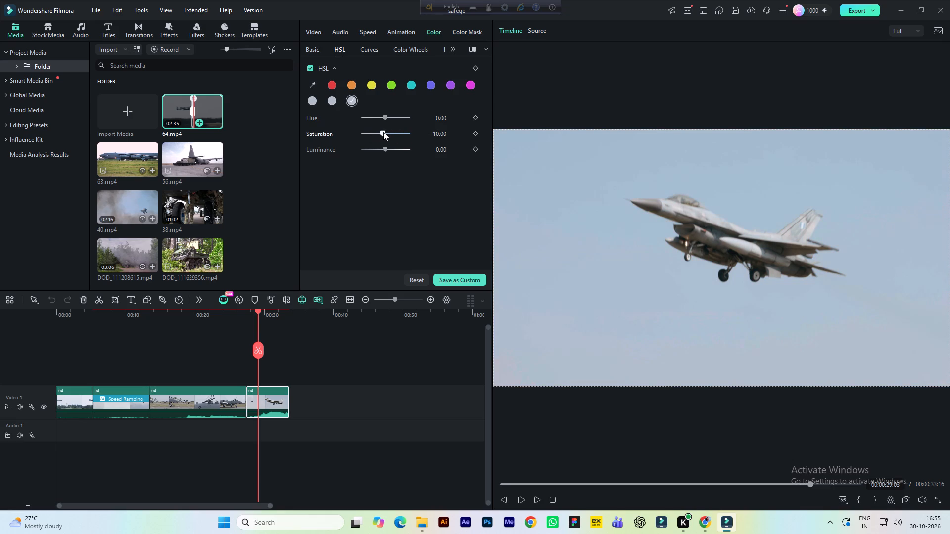
left_click_drag(383, 132, 384, 132)
left_click_drag(386, 116, 385, 122)
left_click_drag(385, 122, 392, 126)
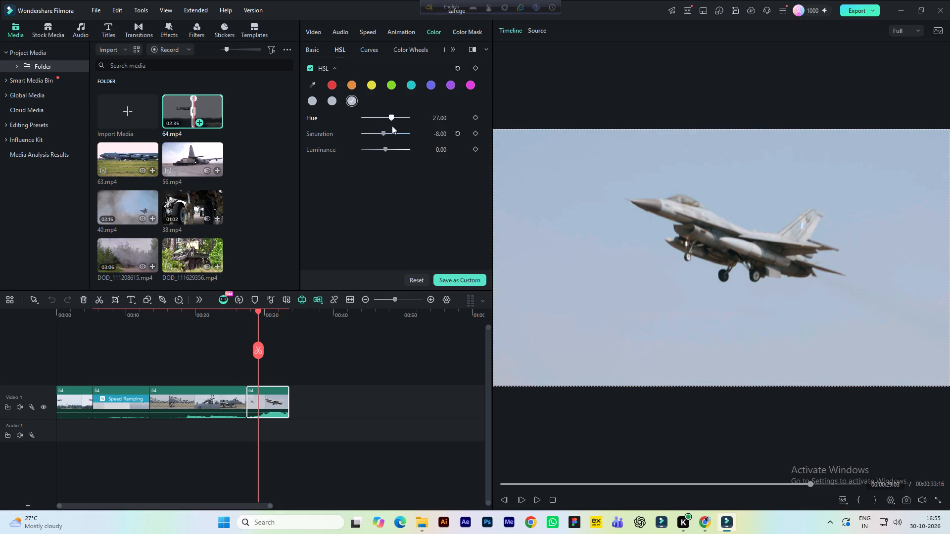
left_click_drag(392, 126, 392, 126)
left_click(397, 132)
Set the fourth clip's cyan HSL range to hue 10, saturation 3 and luminance -41.
left_click(413, 85)
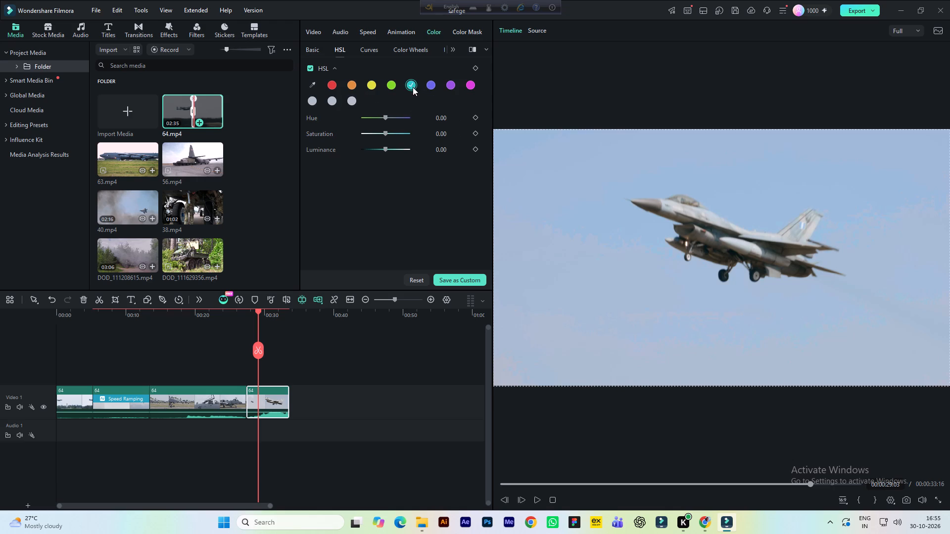
left_click(387, 119)
left_click_drag(391, 133, 394, 133)
left_click_drag(394, 133, 386, 133)
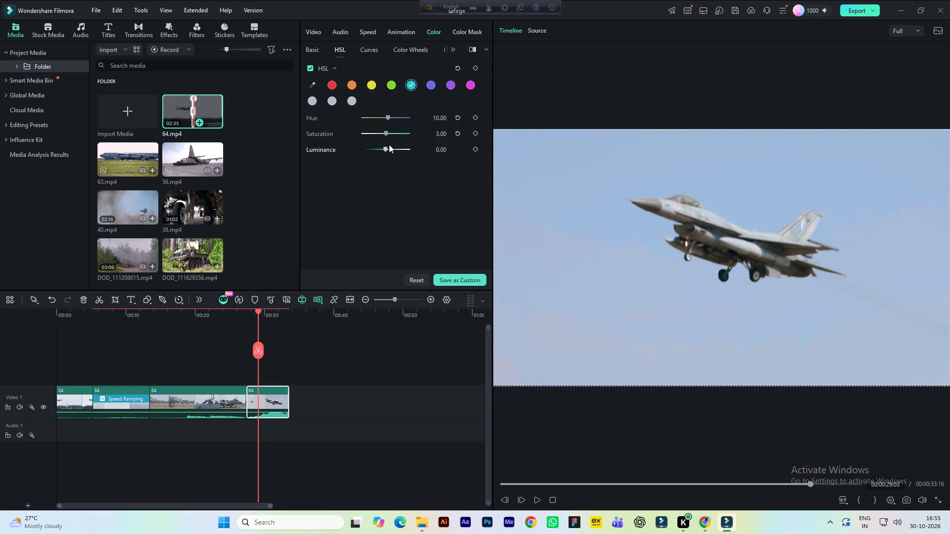
left_click(389, 145)
left_click_drag(383, 146, 381, 146)
left_click_drag(381, 146, 377, 147)
Add a sky-sampled point to the fourth clip's luma (Y) curve and pull it below the diagonal to darken the tones.
left_click(366, 50)
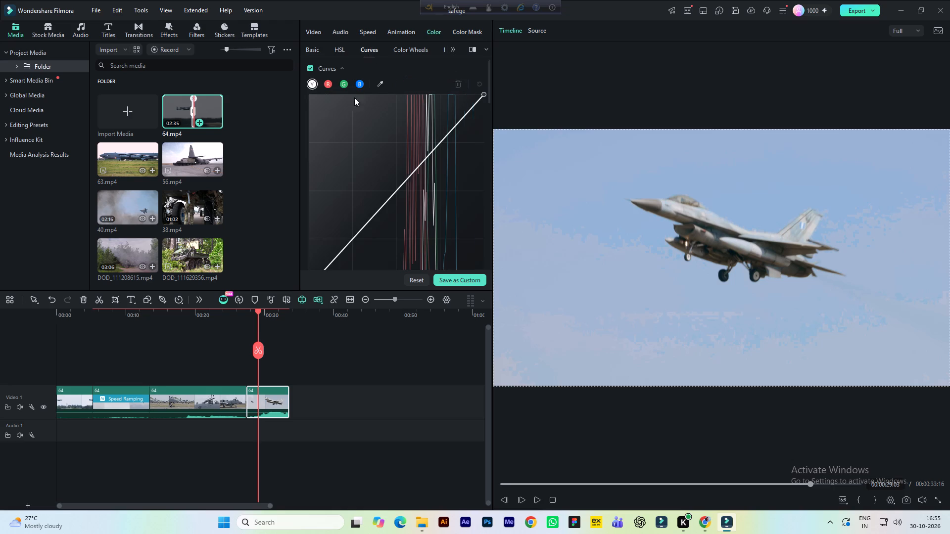
left_click(382, 81)
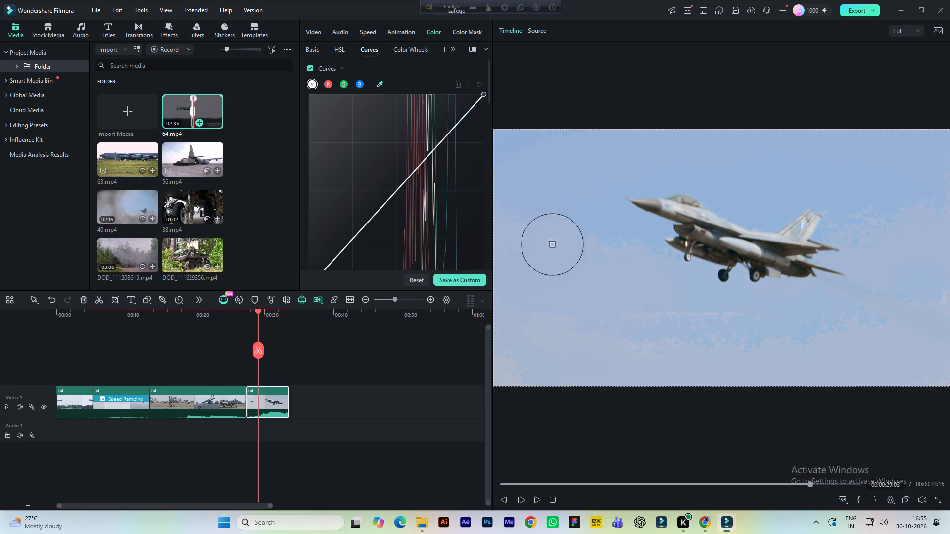
left_click(605, 255)
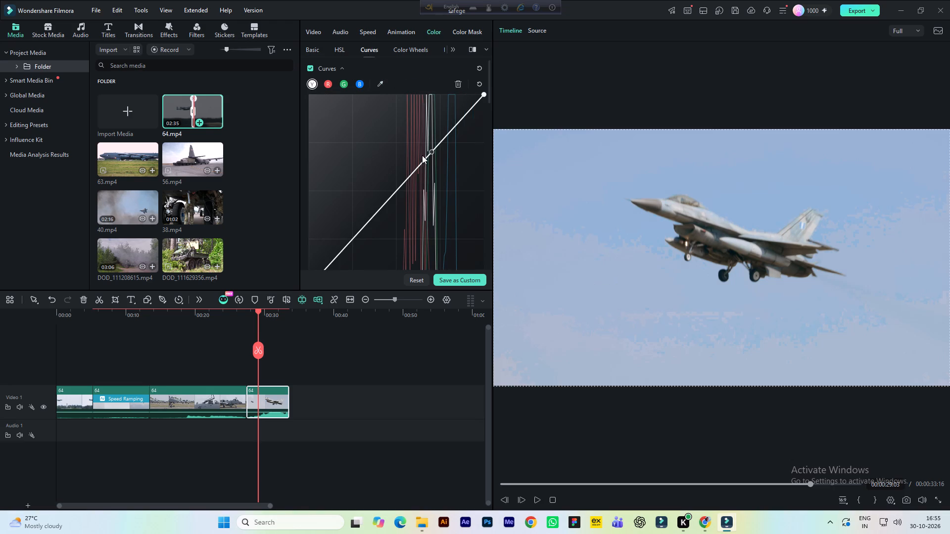
left_click_drag(431, 150, 429, 166)
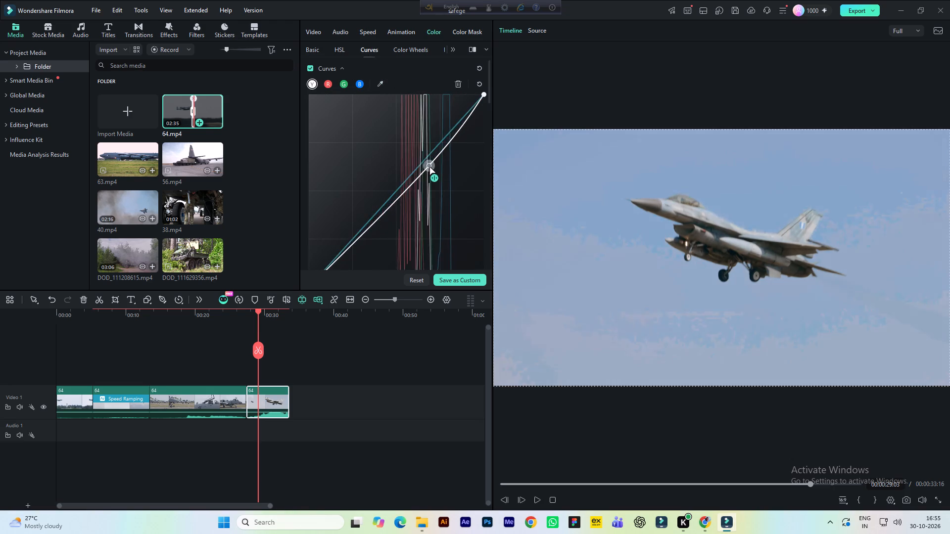
left_click_drag(429, 166, 425, 170)
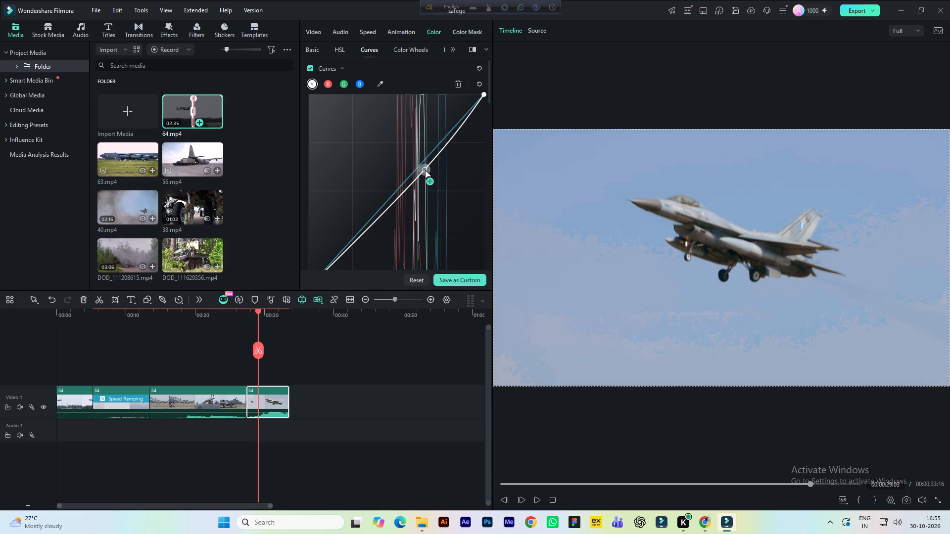
left_click_drag(425, 170, 428, 170)
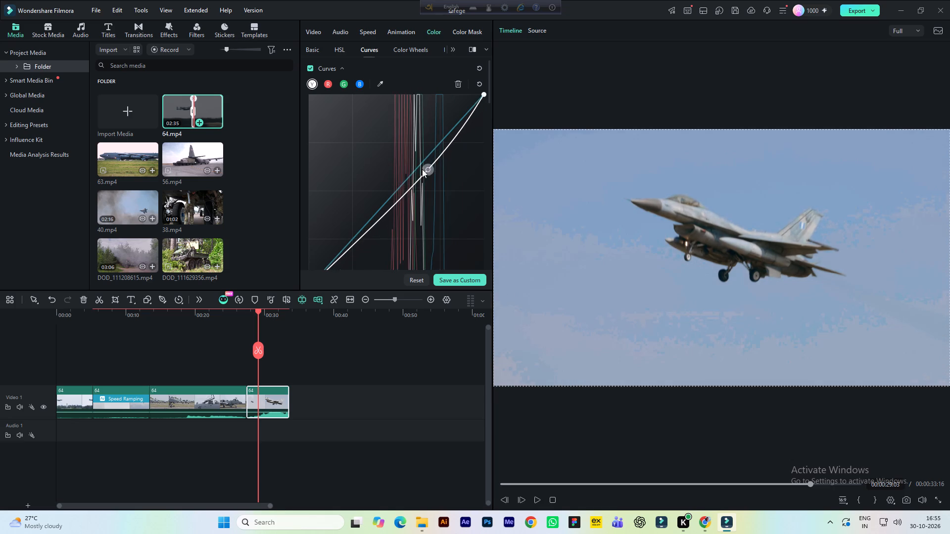
Add a sky-sampled point to the fourth clip's Hue vs Sat curve and raise its saturation to about 1.33.
scroll(421, 172, "down", 6)
left_click(312, 207)
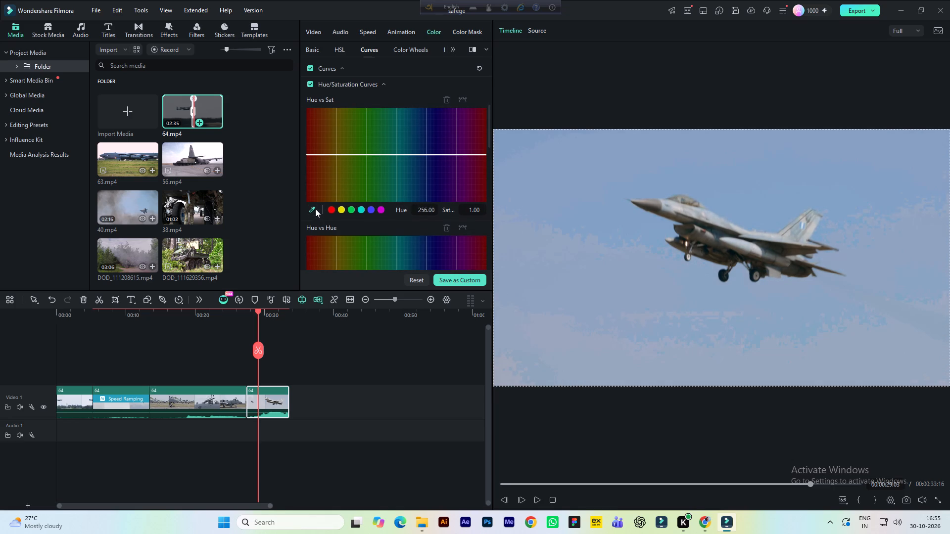
left_click(599, 211)
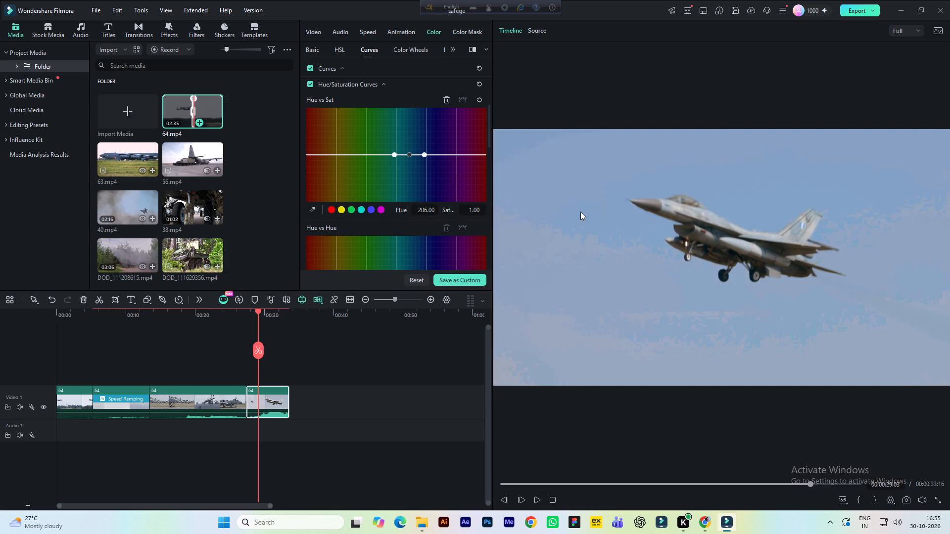
left_click(315, 209)
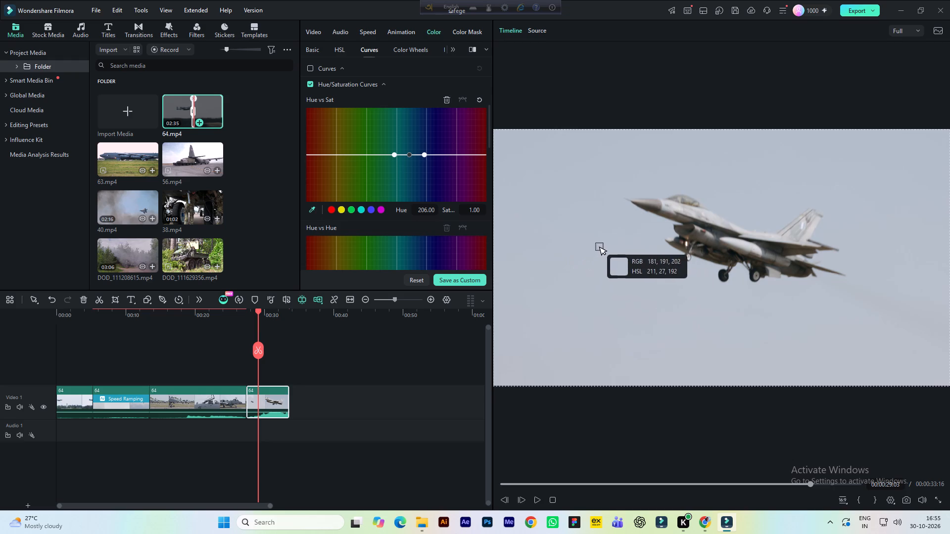
left_click(599, 246)
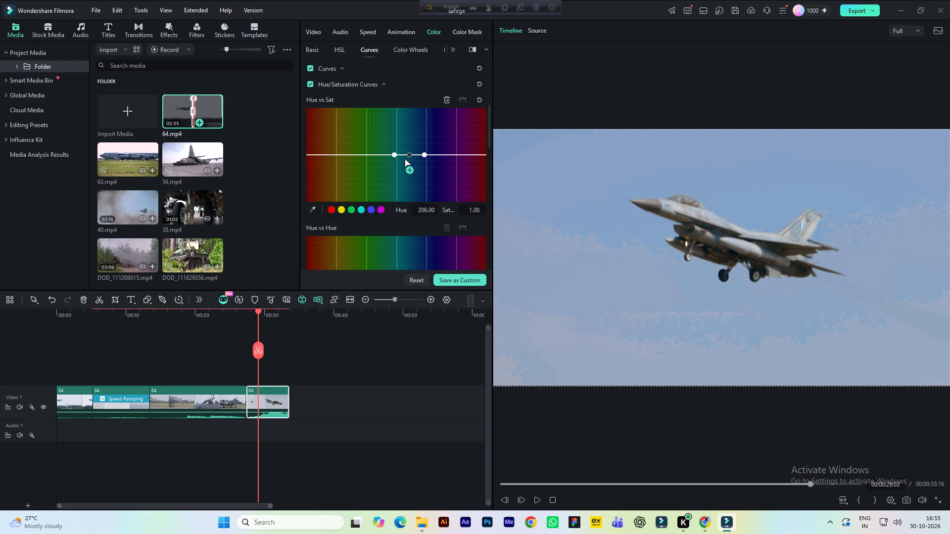
left_click_drag(409, 154, 409, 137)
left_click_drag(409, 137, 409, 139)
Add a sky-sampled point to the fourth clip's Hue vs Hue curve and move it to hue 230.50 with a shift of about -5.68.
scroll(376, 221, "down", 4)
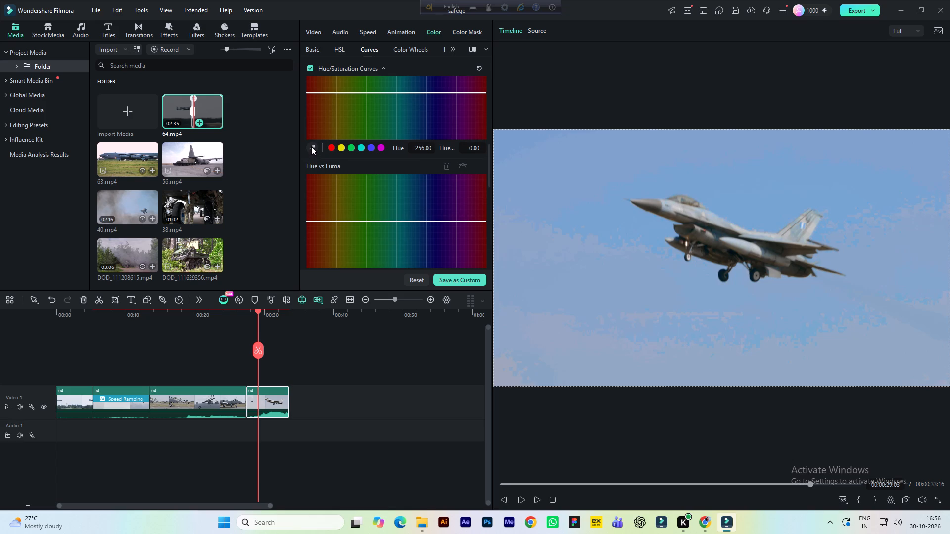
left_click(311, 146)
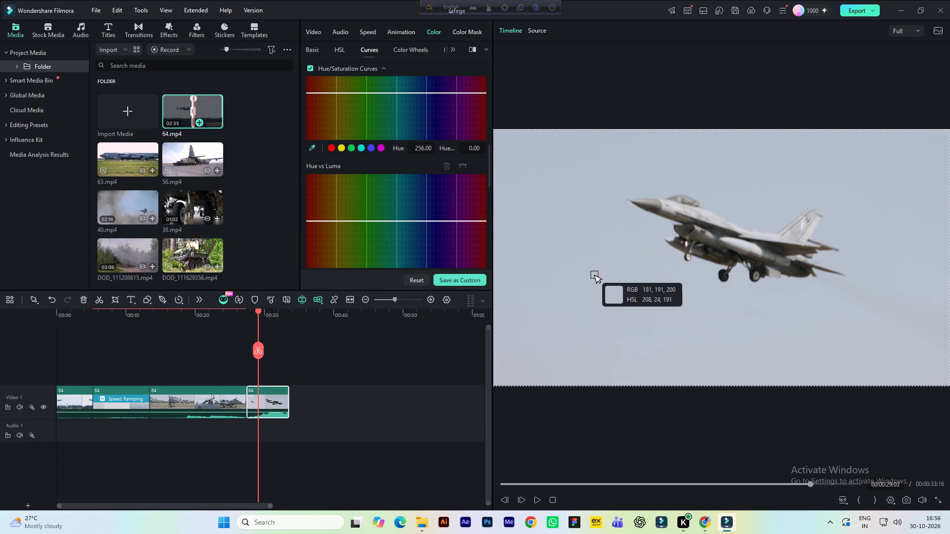
left_click(595, 275)
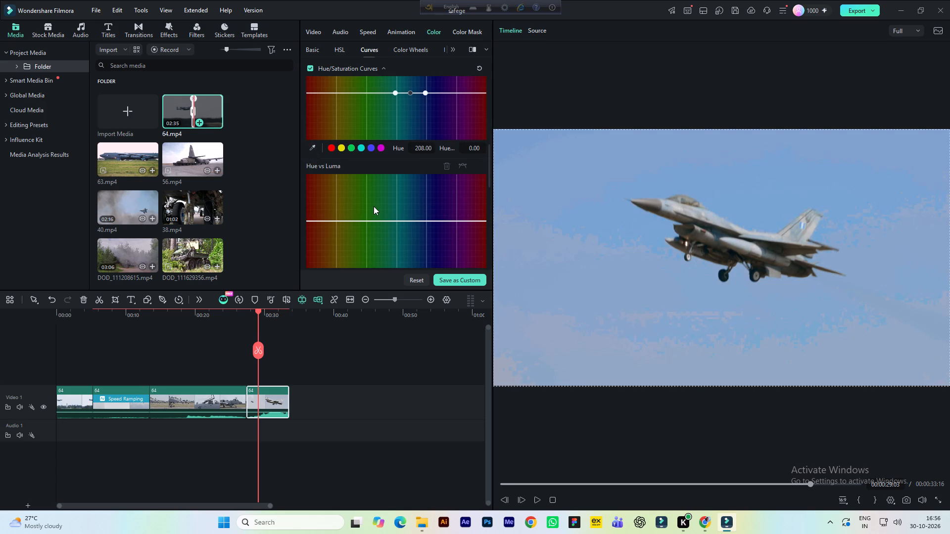
scroll(402, 118, "up", 2)
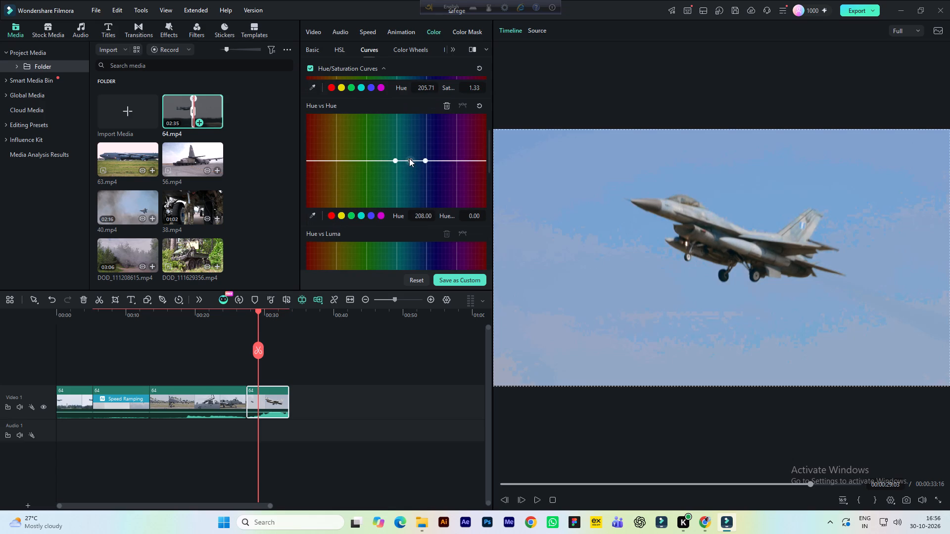
left_click(410, 160)
left_click(314, 213)
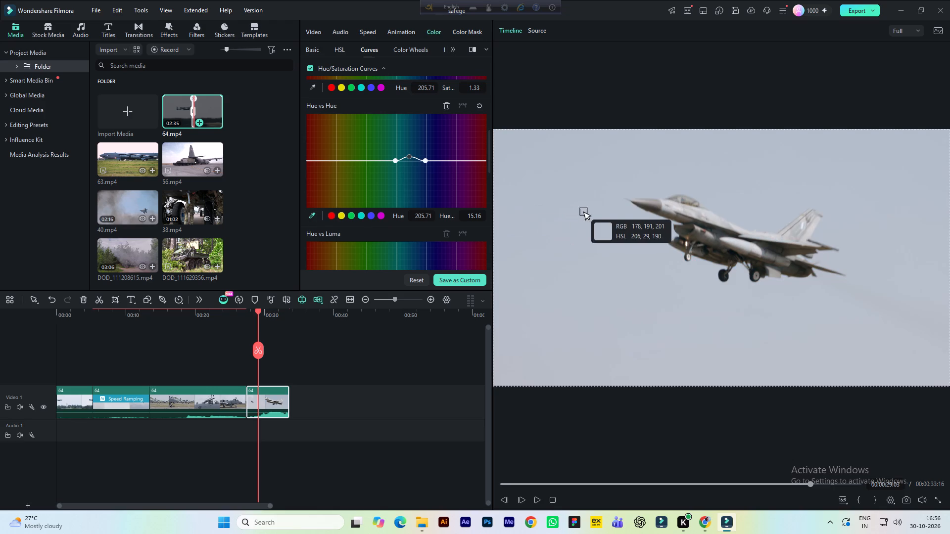
left_click(646, 222)
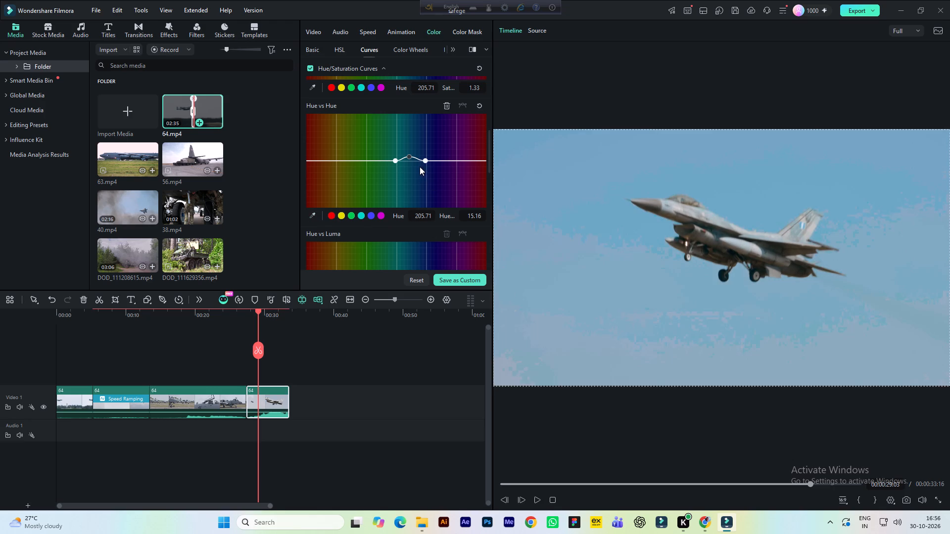
left_click_drag(409, 155, 413, 154)
left_click_drag(413, 154, 443, 143)
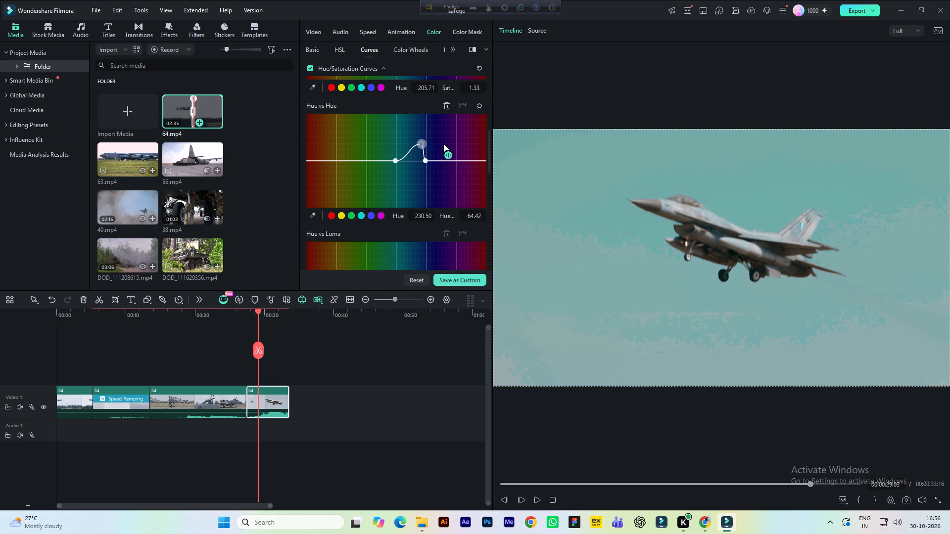
left_click_drag(443, 143, 432, 165)
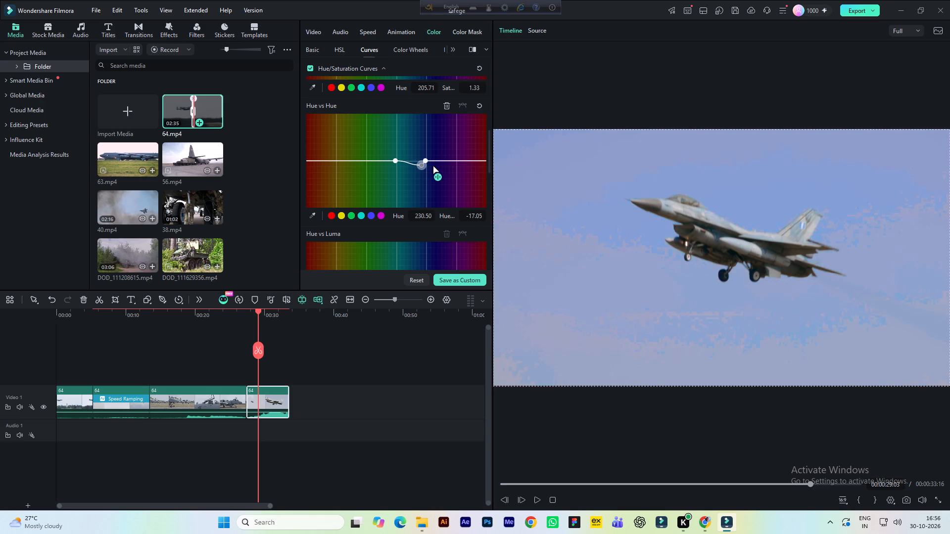
left_click_drag(432, 165, 435, 162)
Add a sky-sampled point to the fourth clip's Hue vs Luma curve and move it to about hue 218.57, luma 0.94.
scroll(429, 177, "down", 2)
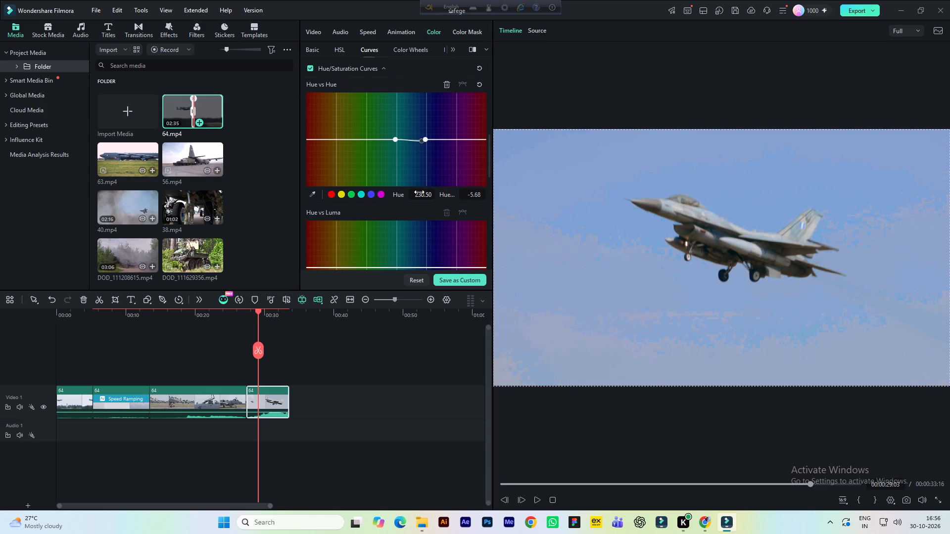
scroll(419, 192, "down", 2)
left_click(314, 179)
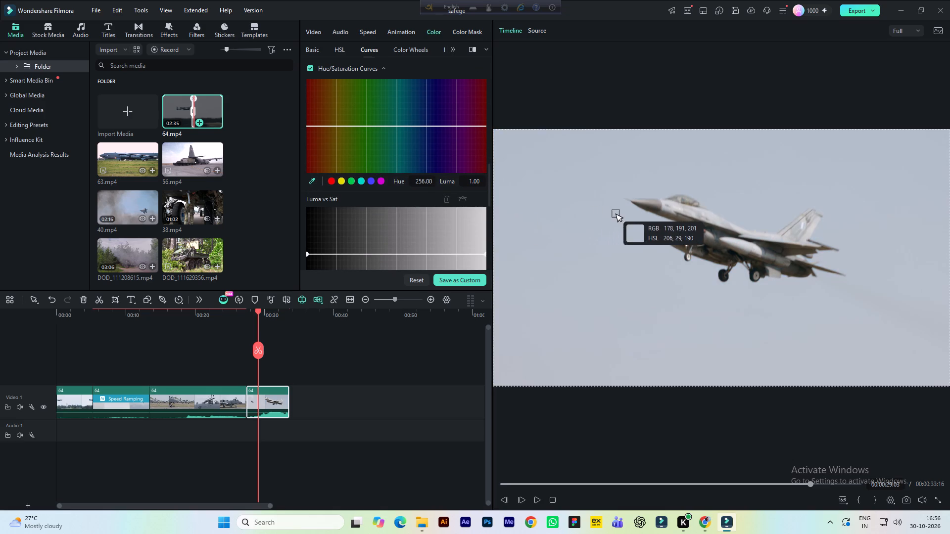
left_click(616, 214)
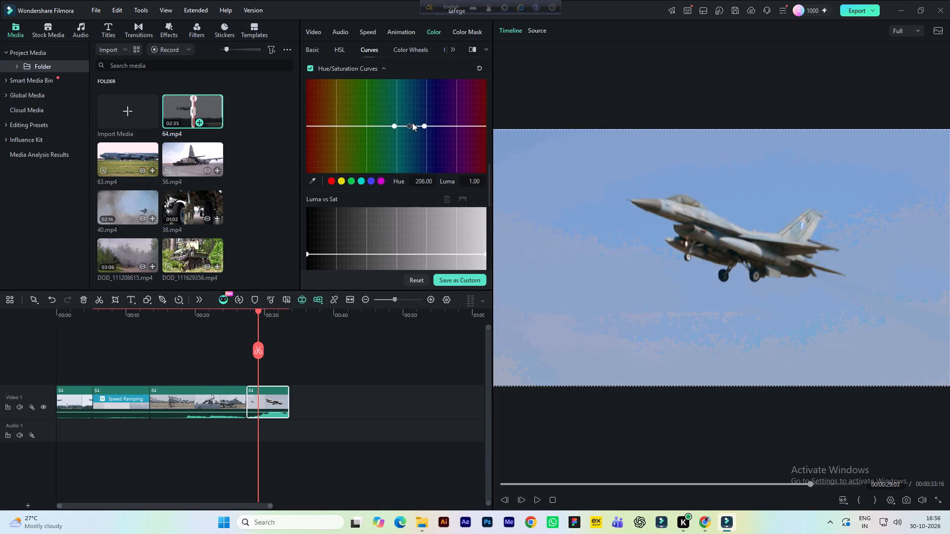
left_click_drag(408, 125, 409, 127)
left_click_drag(409, 127, 409, 142)
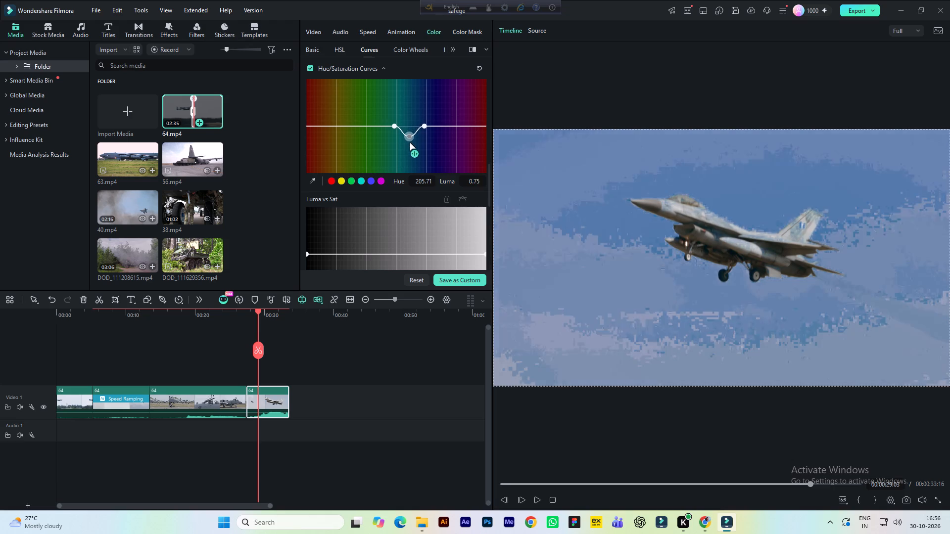
left_click_drag(409, 142, 410, 147)
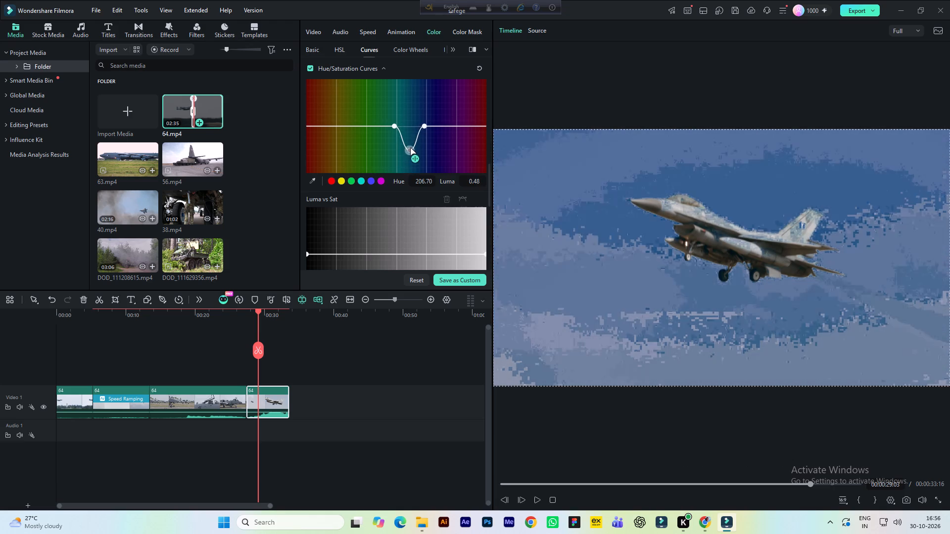
left_click_drag(410, 147, 414, 132)
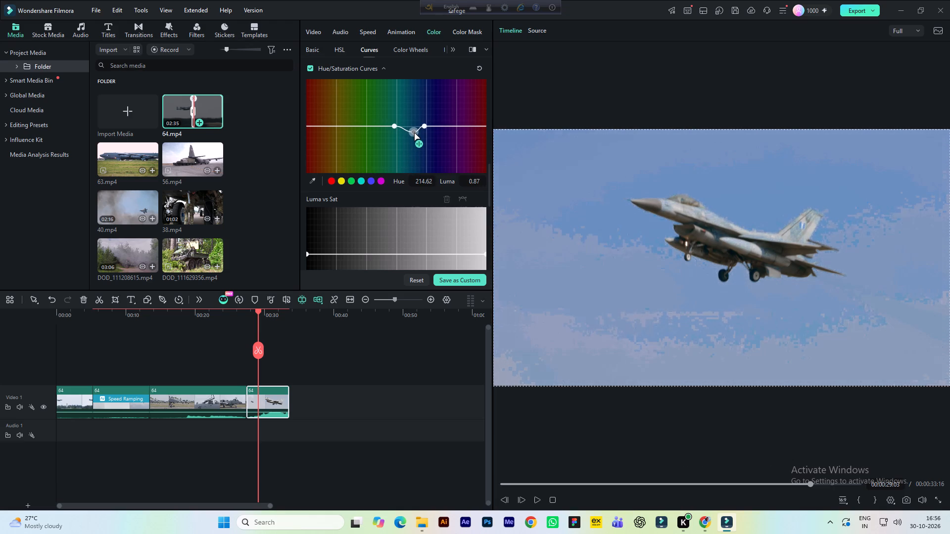
left_click_drag(414, 132, 417, 129)
left_click_drag(417, 129, 415, 126)
left_click_drag(415, 126, 416, 129)
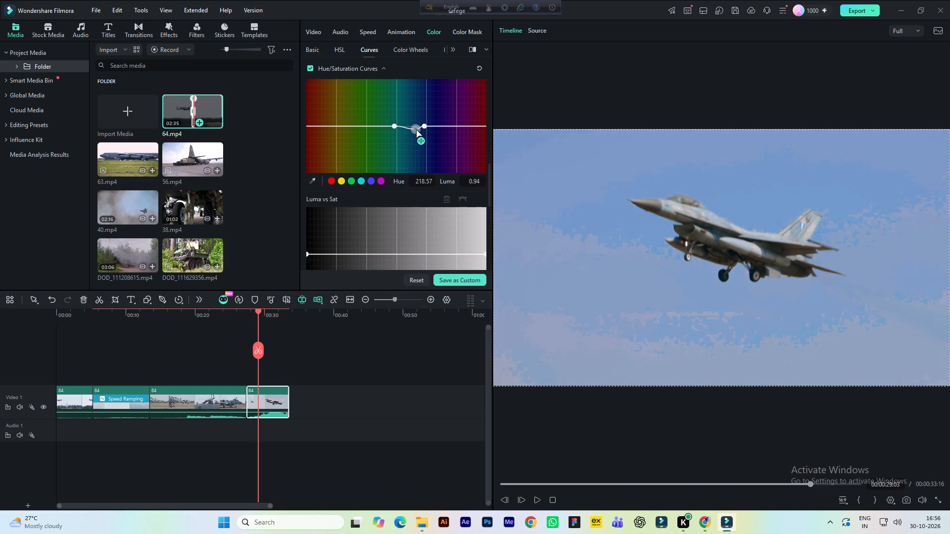
Add a sky-sampled point to the fourth clip's Luma vs Sat curve and move it to about luma 0.73, saturation 0.99.
scroll(383, 187, "down", 2)
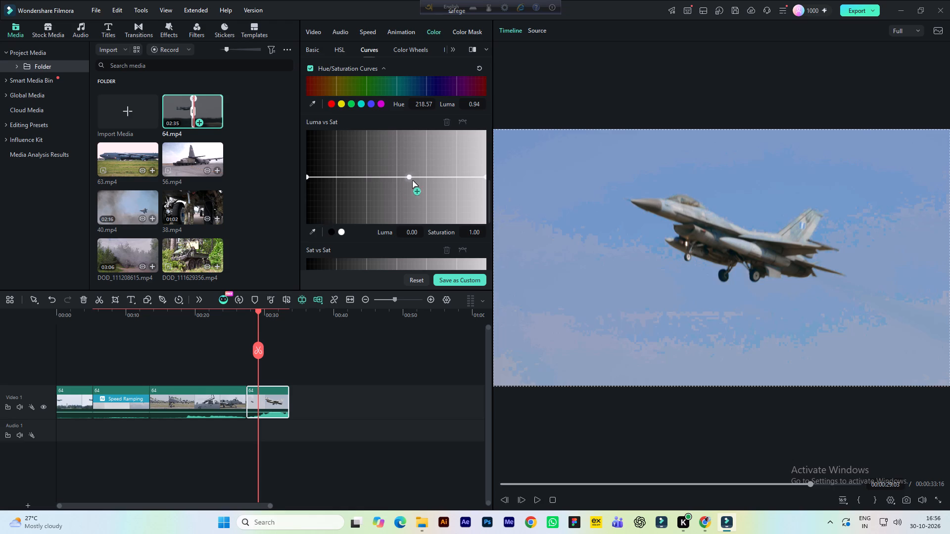
left_click(311, 231)
left_click(629, 218)
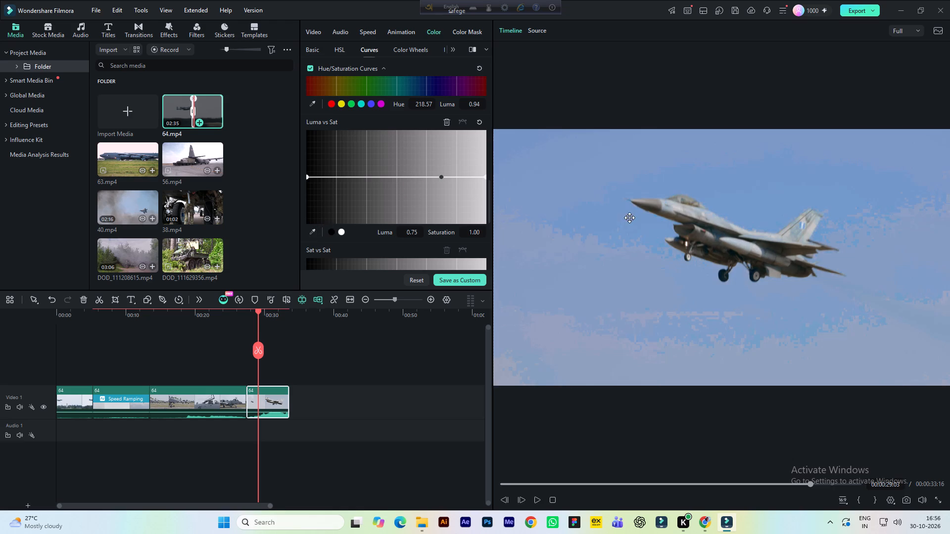
left_click_drag(439, 175, 444, 184)
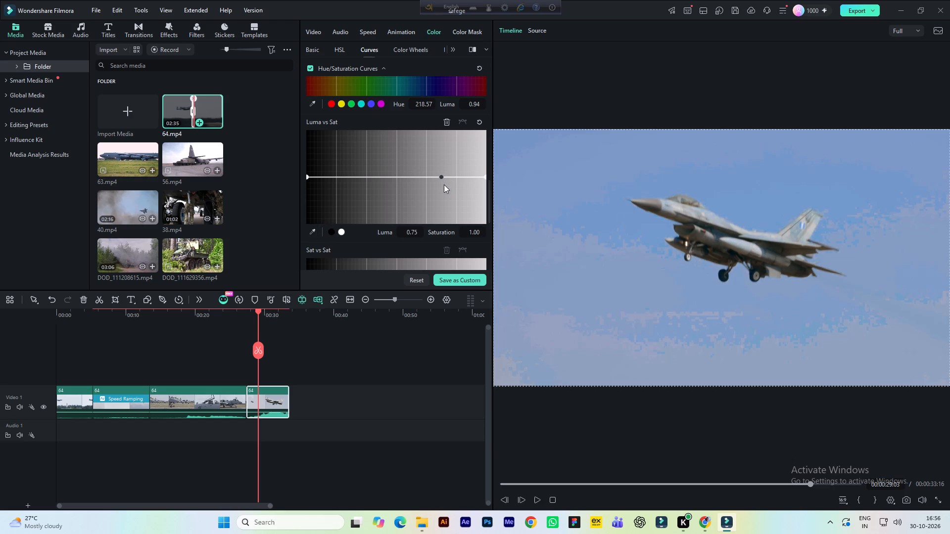
left_click_drag(444, 184, 444, 189)
left_click_drag(439, 176, 442, 182)
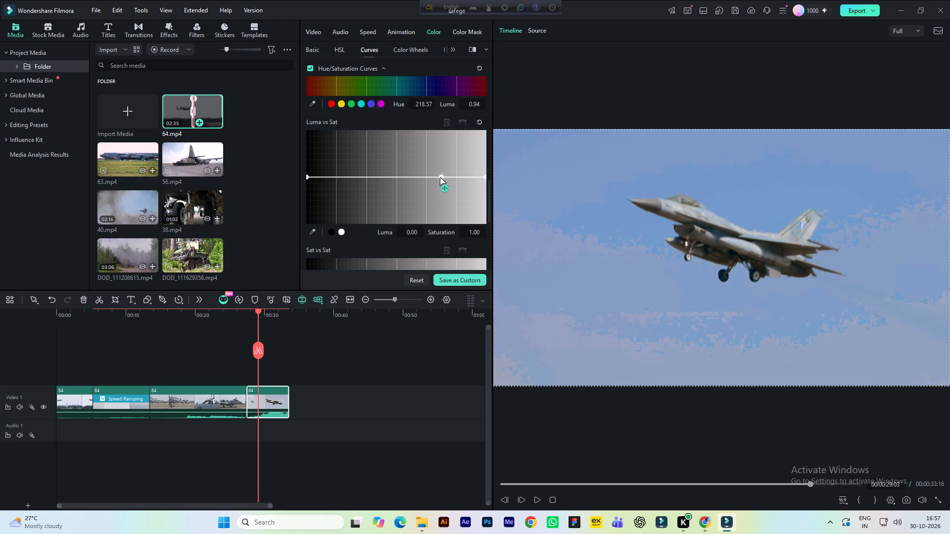
left_click(439, 177)
Play back the colour-graded fourth clip and compare it with the ungraded source footage.
scroll(381, 209, "down", 2)
scroll(376, 219, "up", 9)
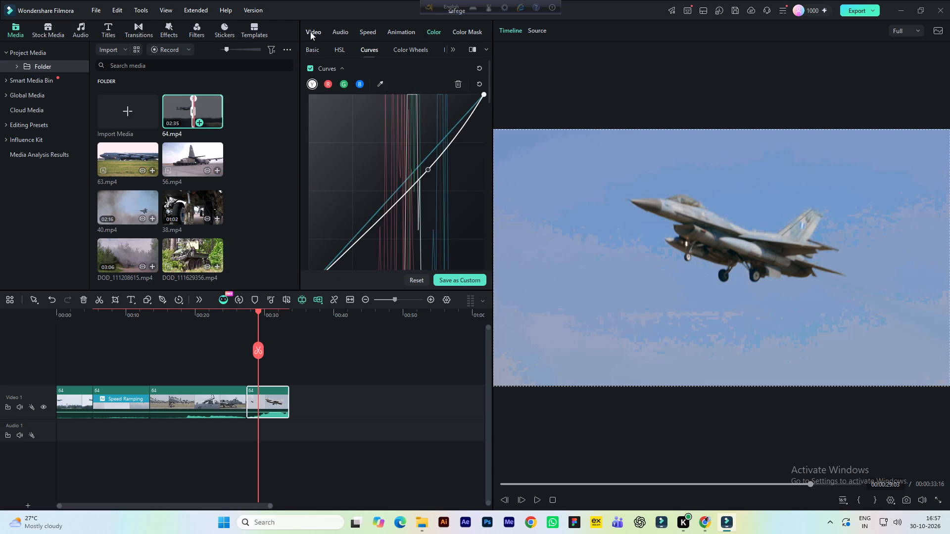
left_click(313, 31)
left_click(240, 313)
key("space")
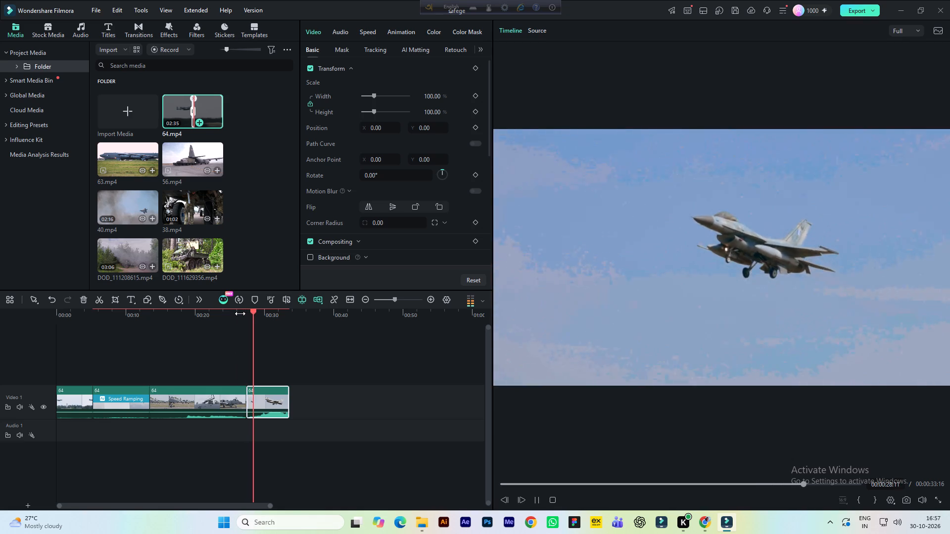
key("space")
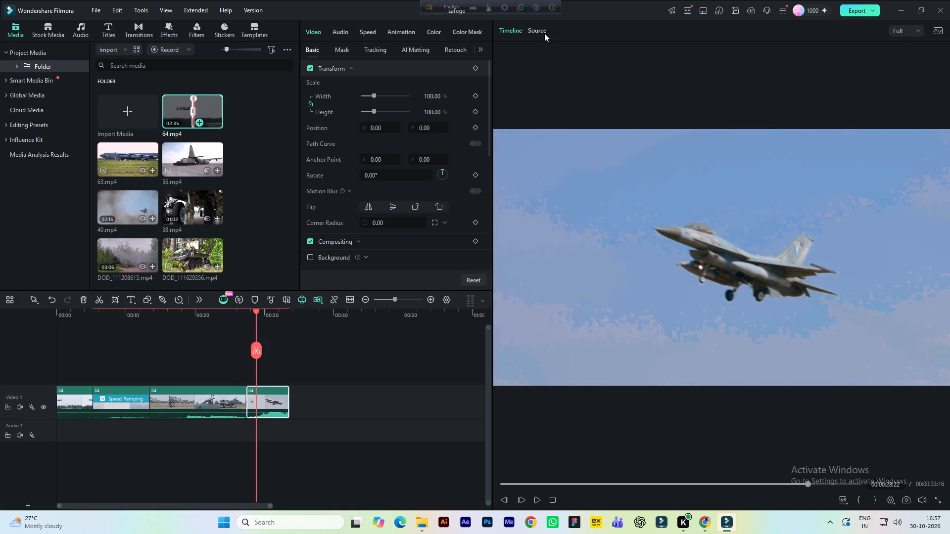
left_click(544, 33)
left_click(511, 27)
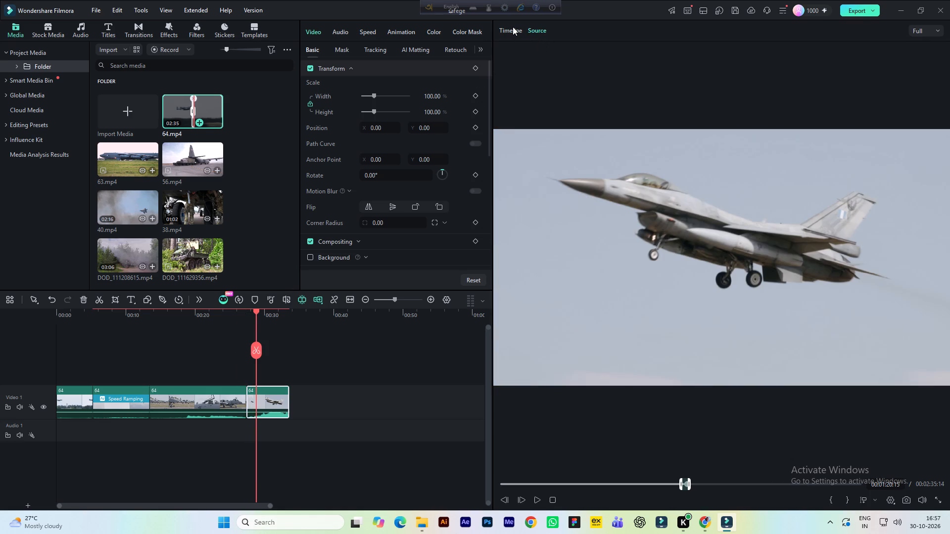
Play a little of the graded fourth clip and compare it again with the ungraded source footage.
key("space")
key("space")
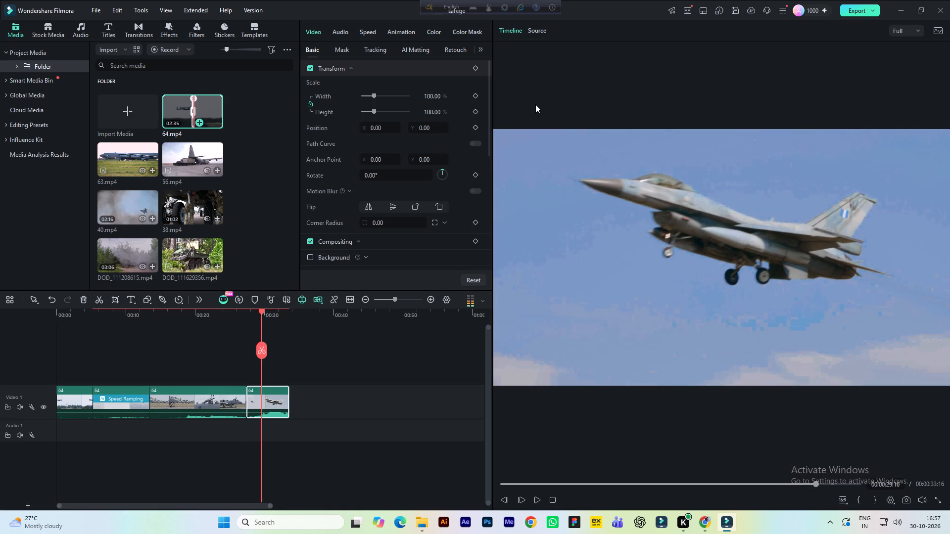
left_click(539, 31)
left_click(510, 31)
Adjust the fourth clip's basic colour settings: contrast 45, highlight -37, saturation 7 and vibrance 9.
left_click(309, 44)
scroll(359, 133, "down", 3)
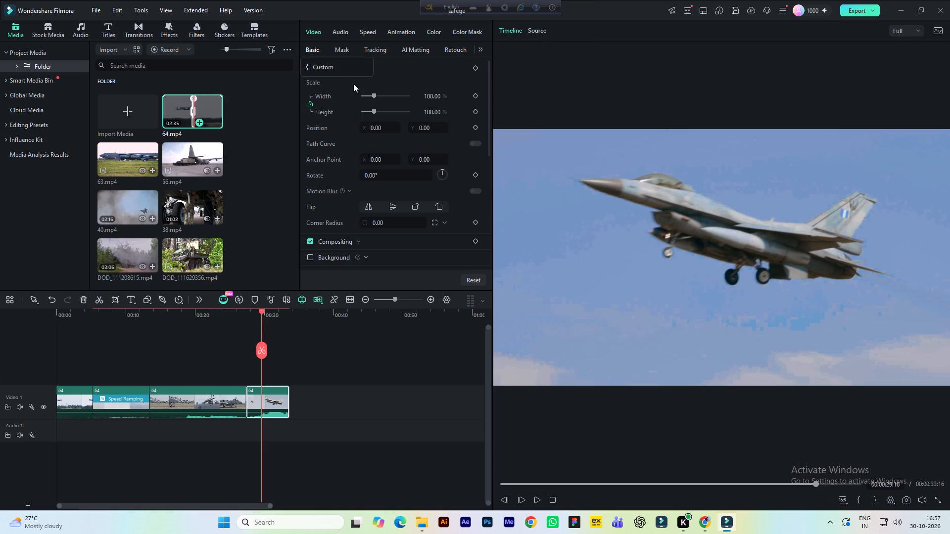
left_click(441, 33)
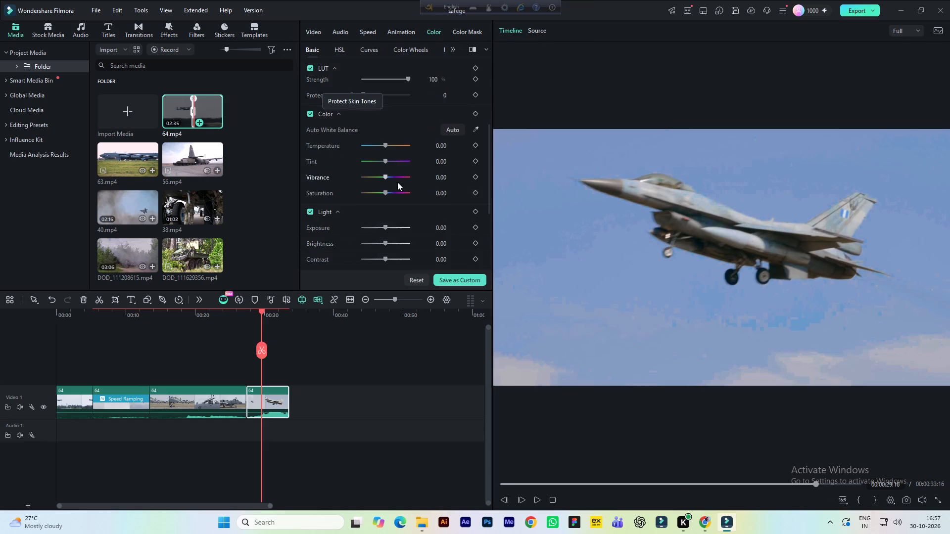
scroll(395, 187, "down", 3)
scroll(432, 138, "up", 2)
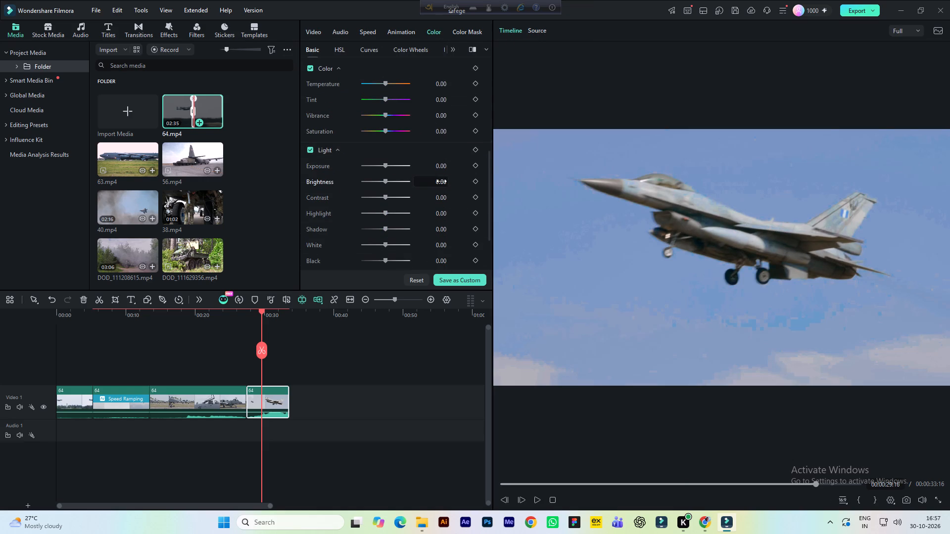
left_click(446, 196)
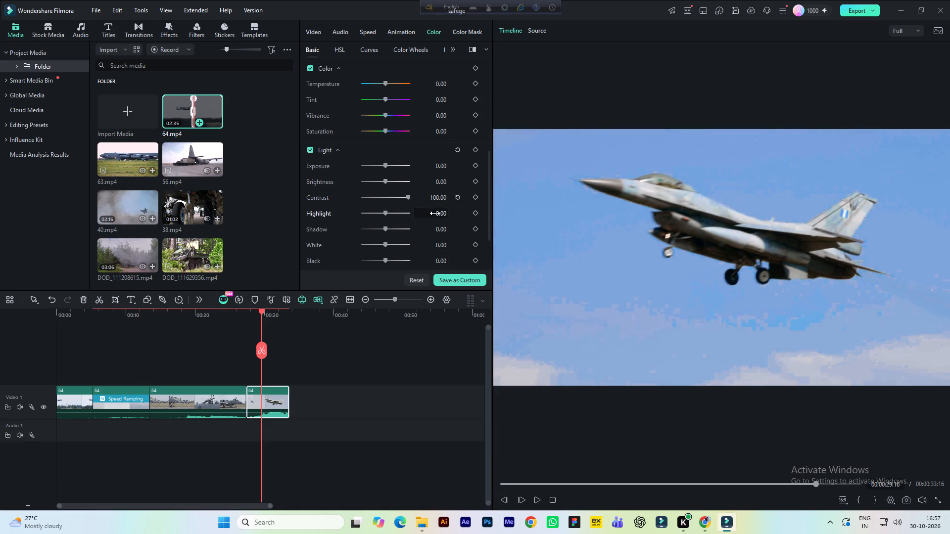
left_click(444, 217)
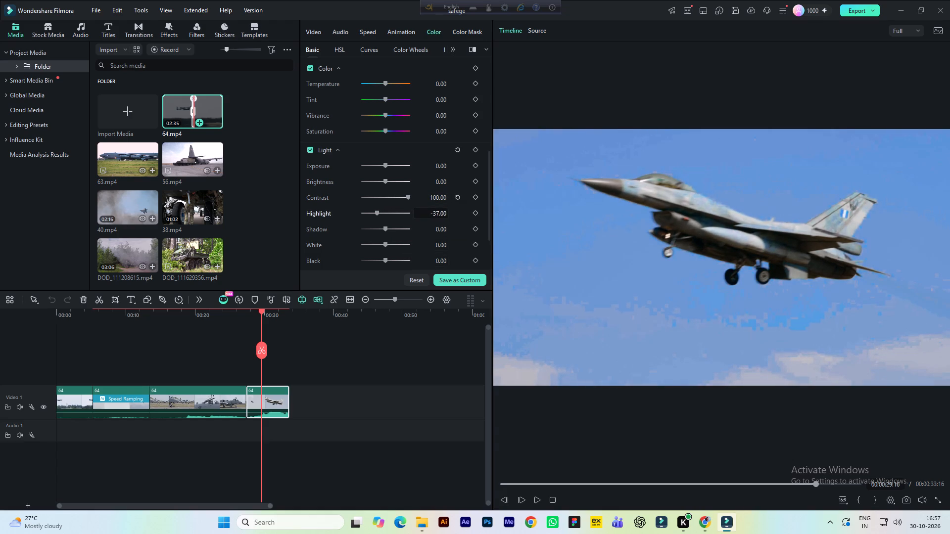
left_click(441, 115)
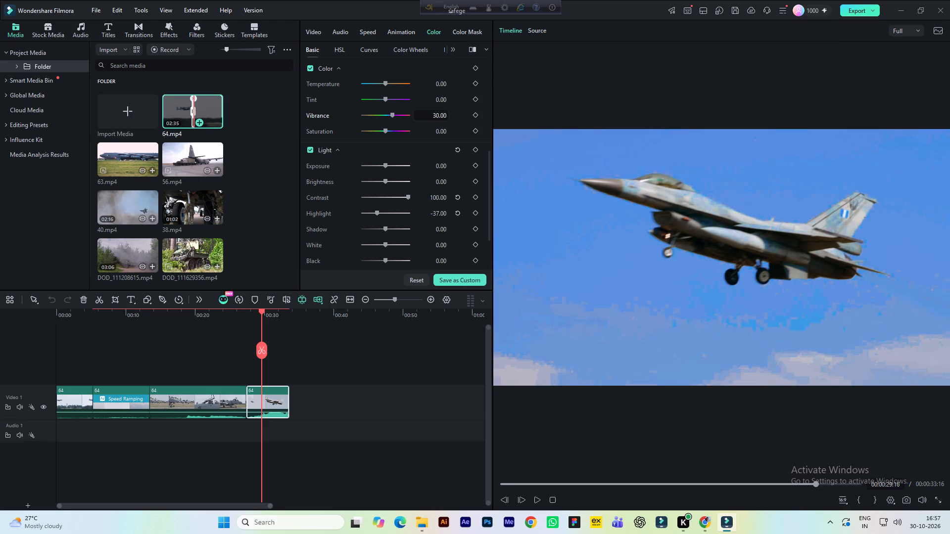
left_click(443, 198)
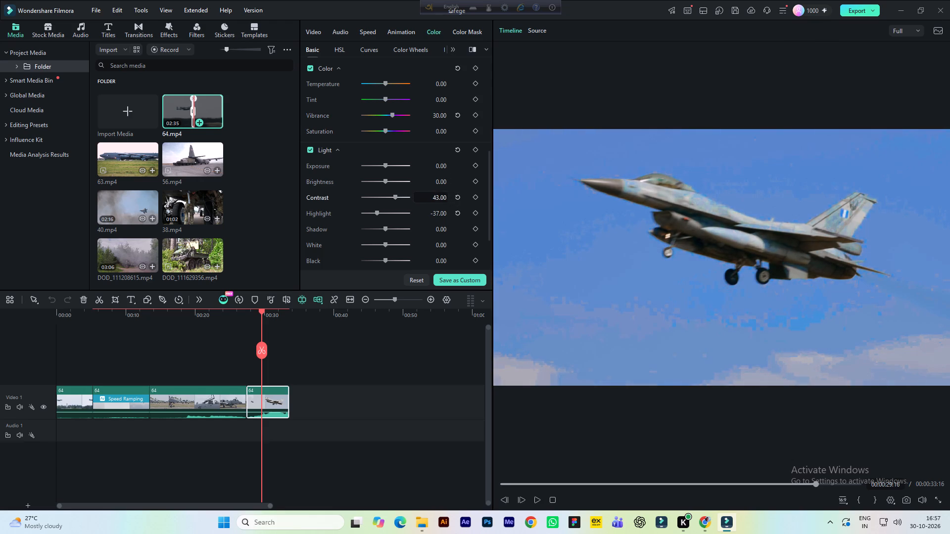
left_click(440, 133)
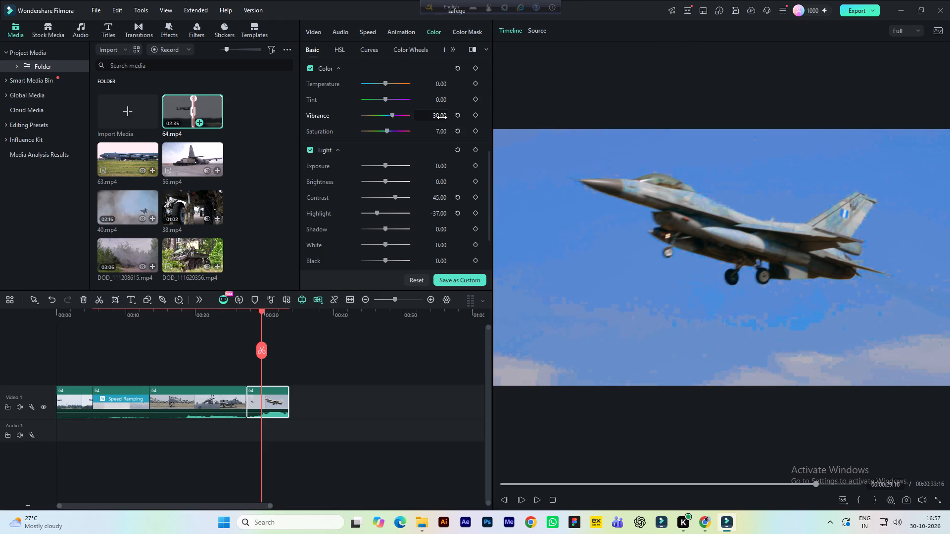
left_click(442, 117)
Refine the fourth clip's light settings: black -62, white -17, shadow 36, highlight -19 and contrast 53.
scroll(456, 187, "down", 1)
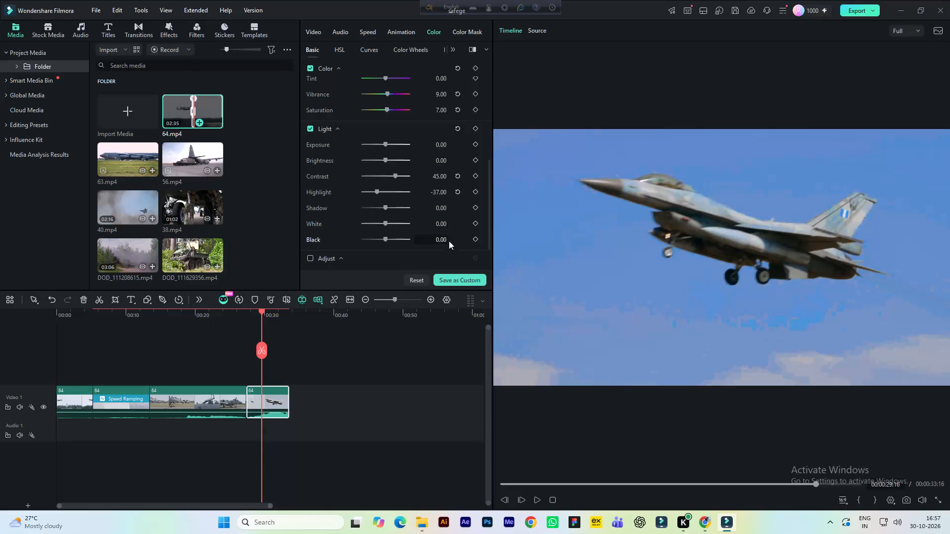
left_click(442, 239)
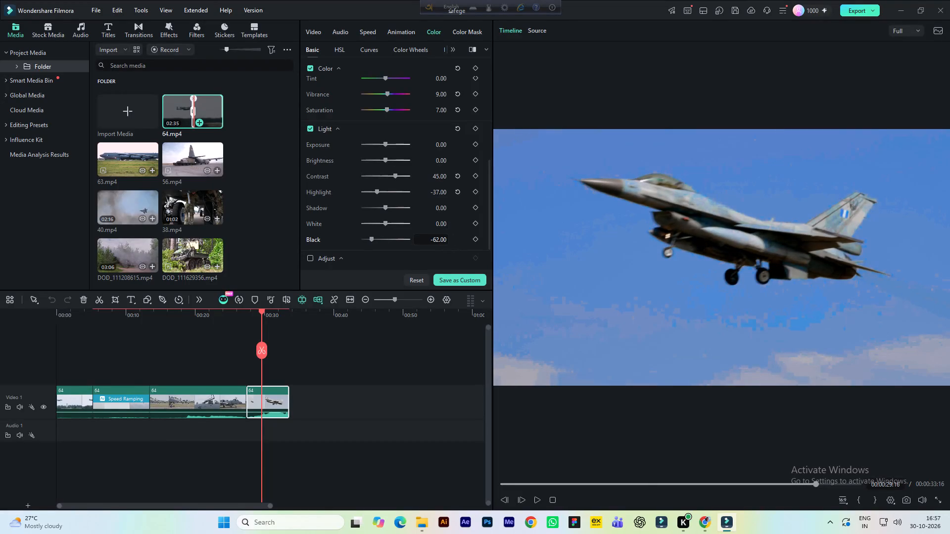
left_click(445, 223)
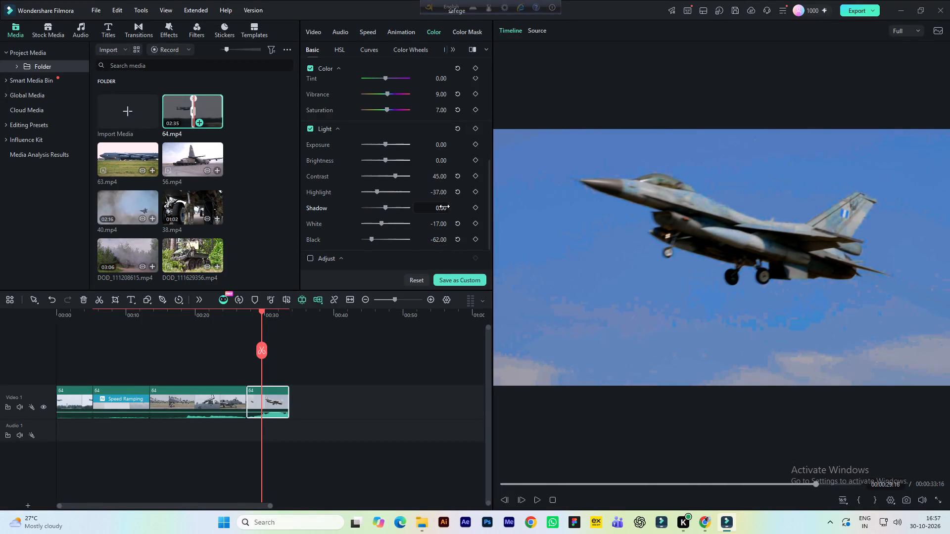
left_click(443, 206)
left_click(439, 193)
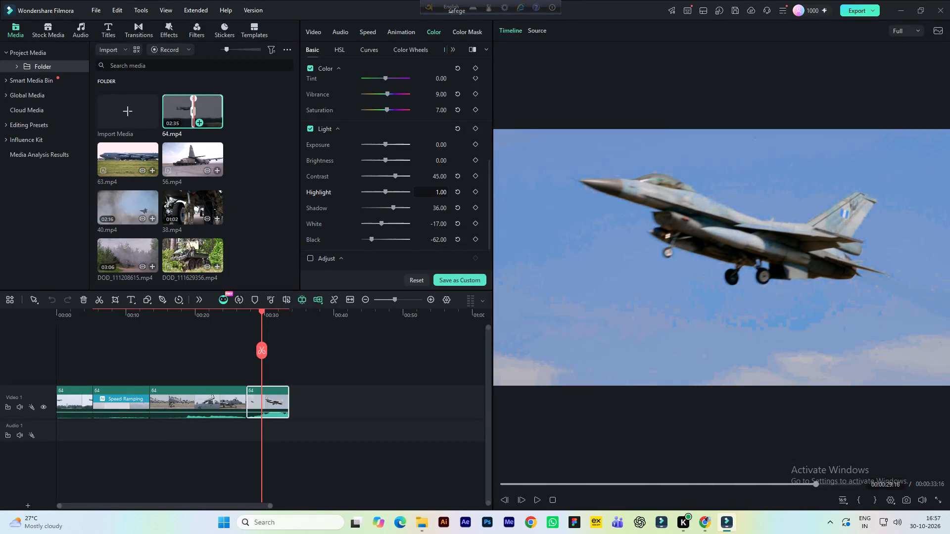
left_click(441, 178)
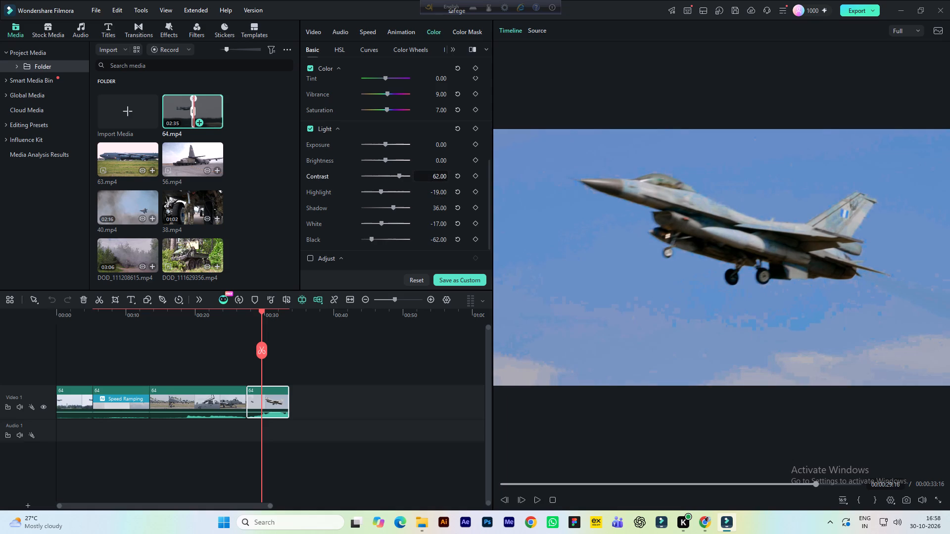
Set the fourth clip's vibrance to 47.
scroll(443, 168, "up", 2)
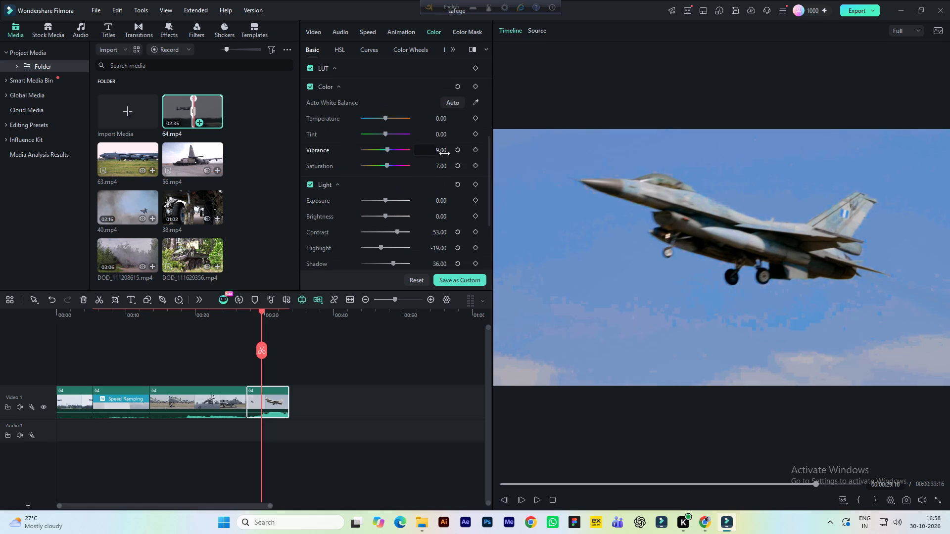
left_click(443, 151)
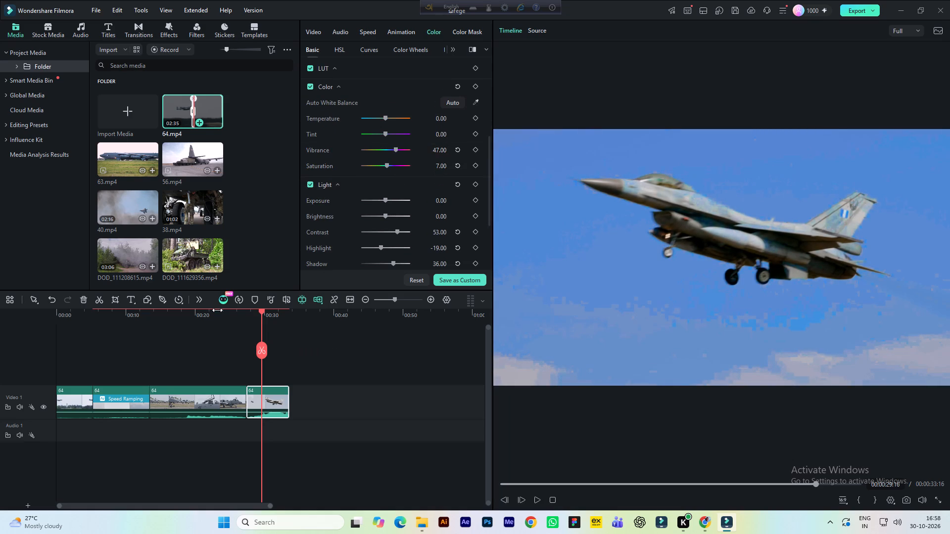
Compare the regraded fourth clip with its source footage and play it back from the clip's start.
left_click(540, 31)
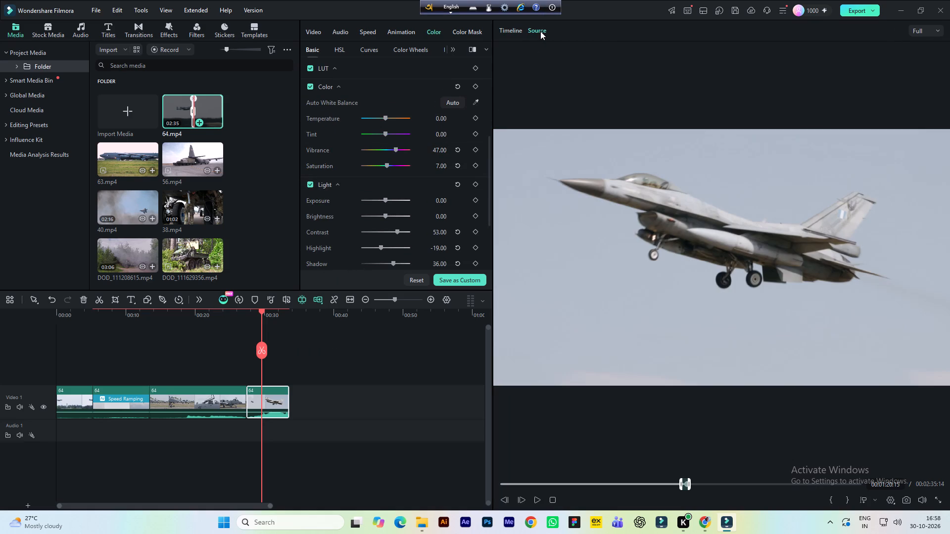
left_click(509, 29)
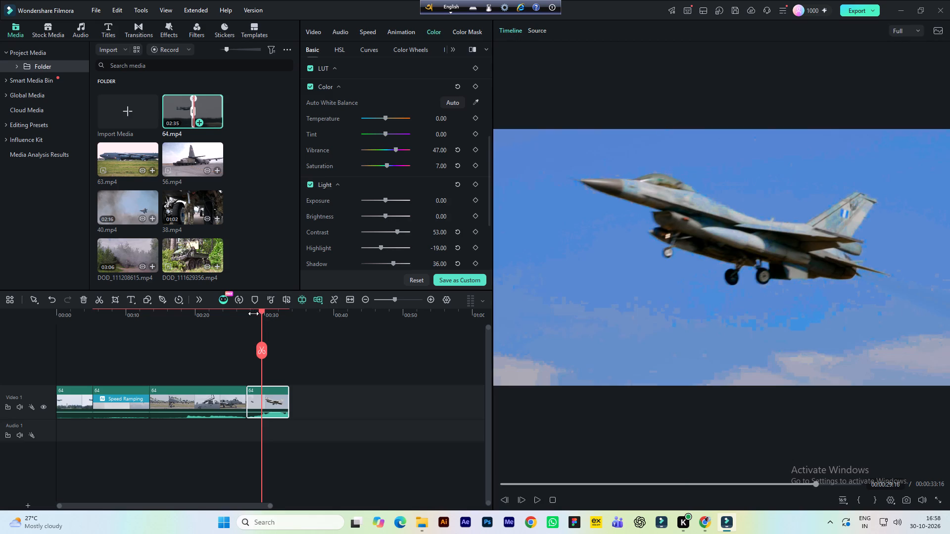
left_click(247, 314)
key("space")
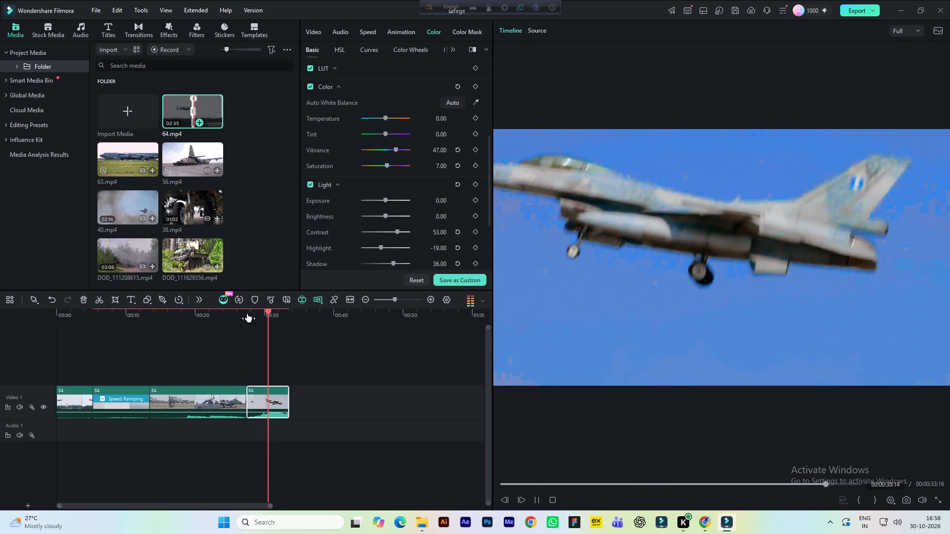
key("space")
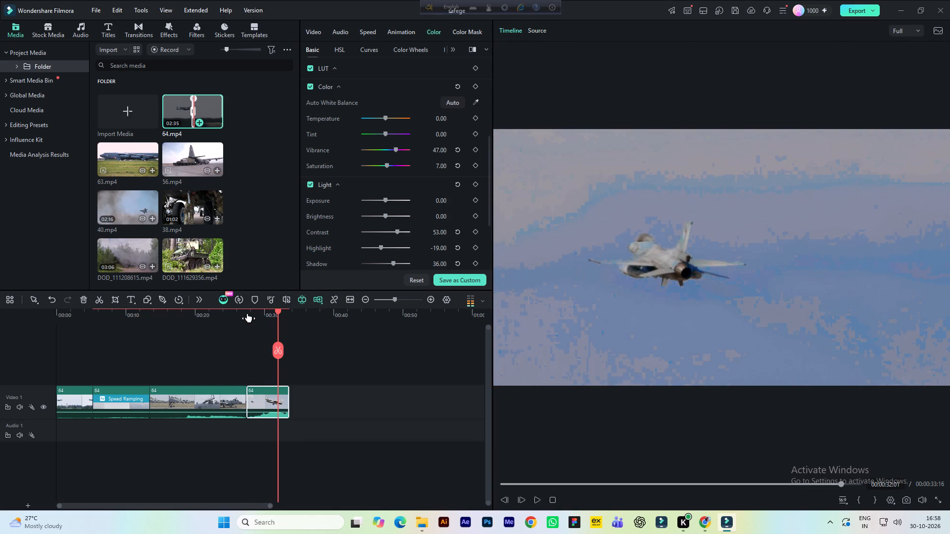
key("space")
key("space")
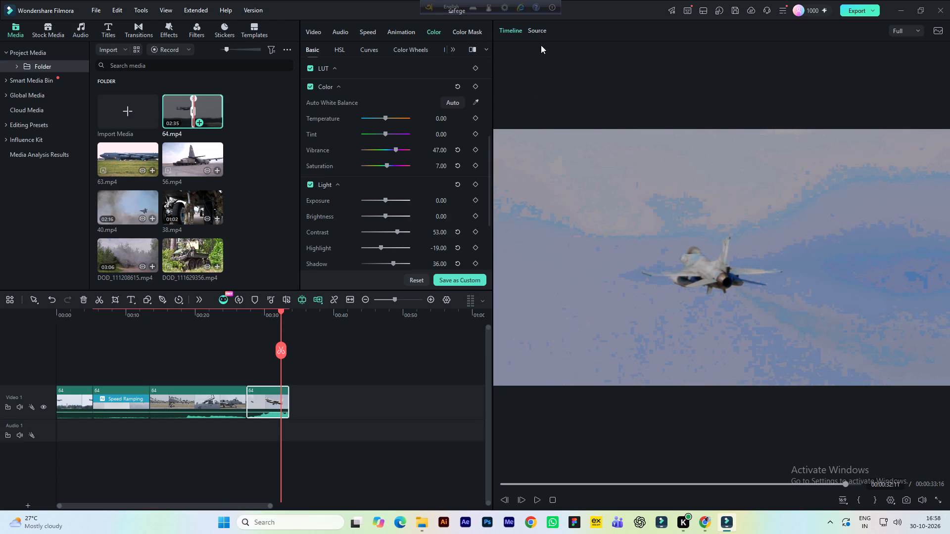
Play the 64.mp4 source beyond the section already used to look for the next usable shot.
left_click(535, 30)
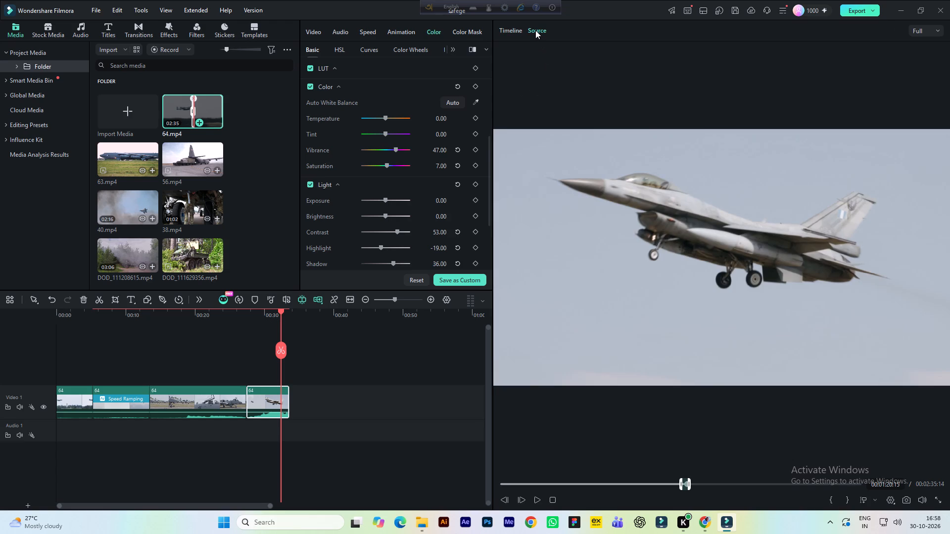
key("space")
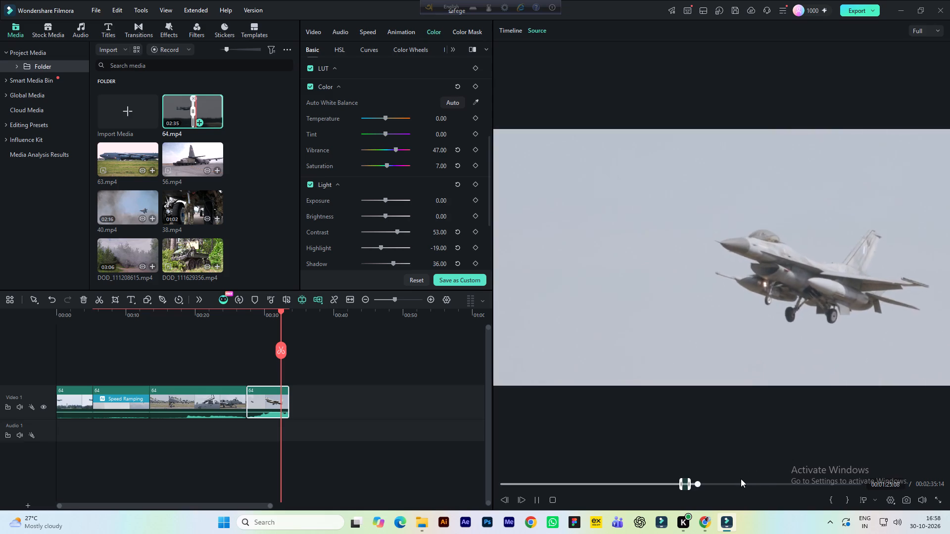
key("space")
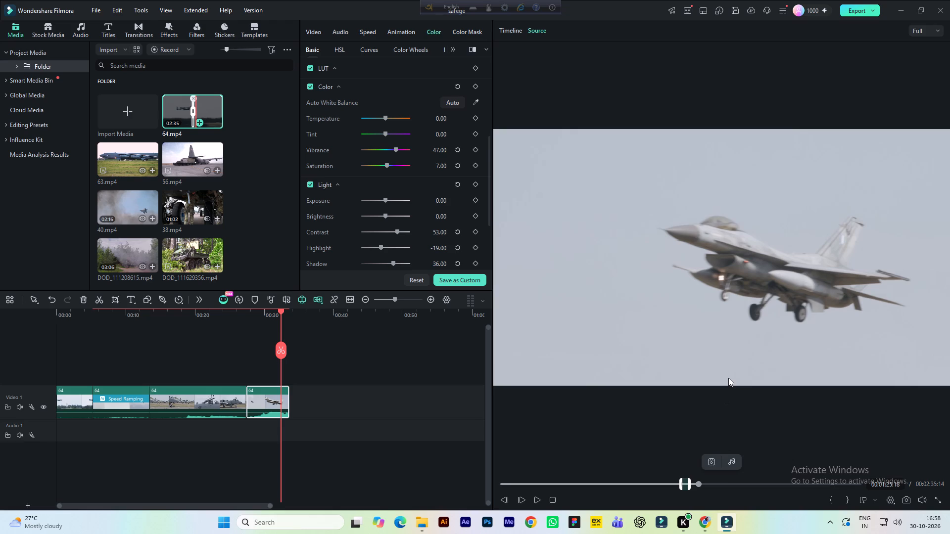
Save the project.
key("ctrl+s")
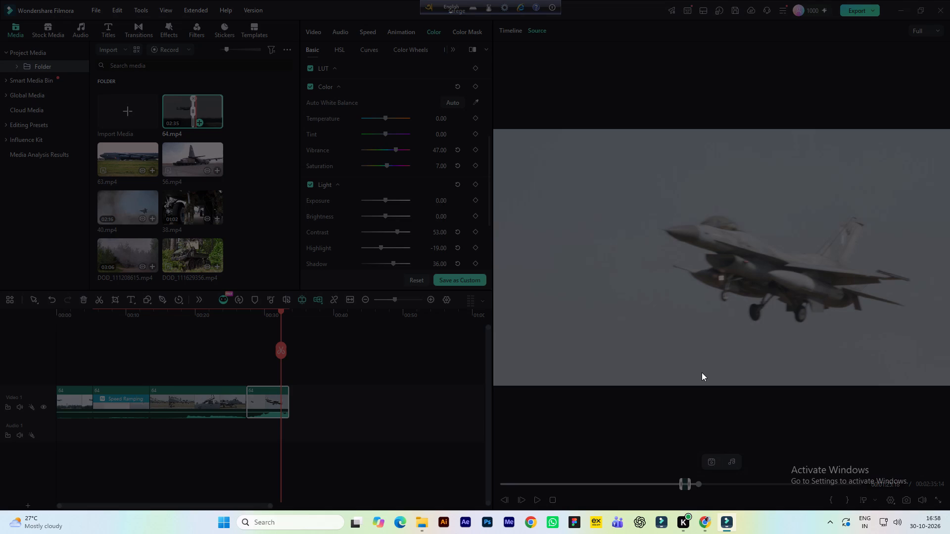
Mark the in point of the next 64.mp4 section at 00:01:27:13, where the distant jet above the runway appears.
key("space")
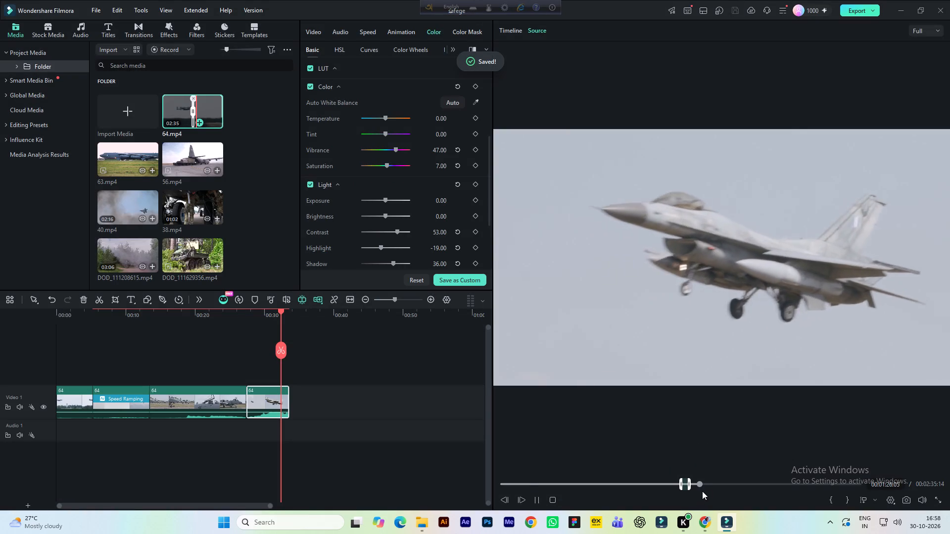
left_click(702, 483)
key("space")
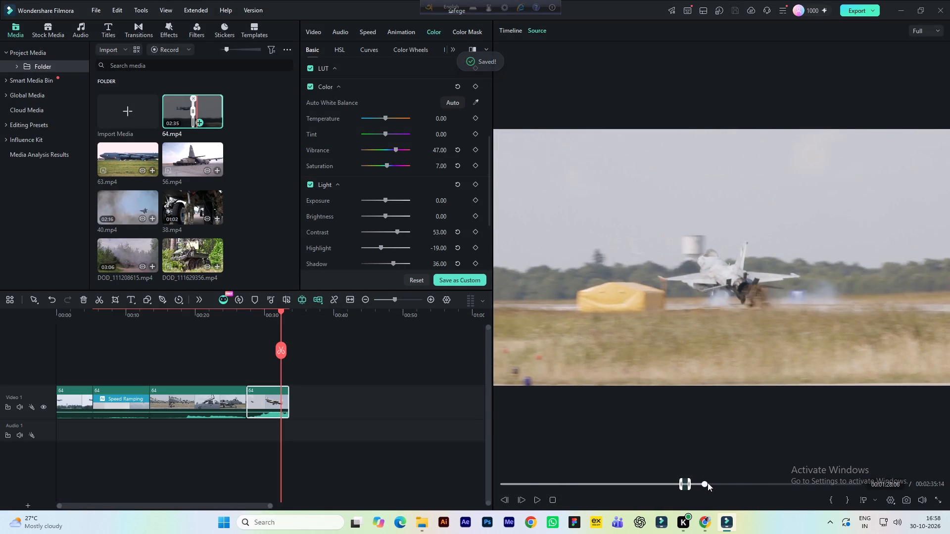
key("space")
key("space")
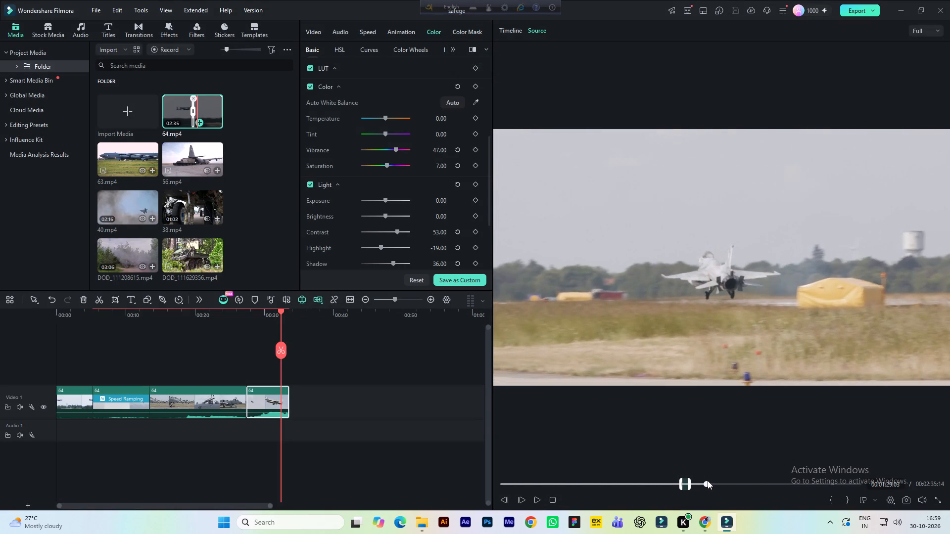
left_click(702, 482)
key("space")
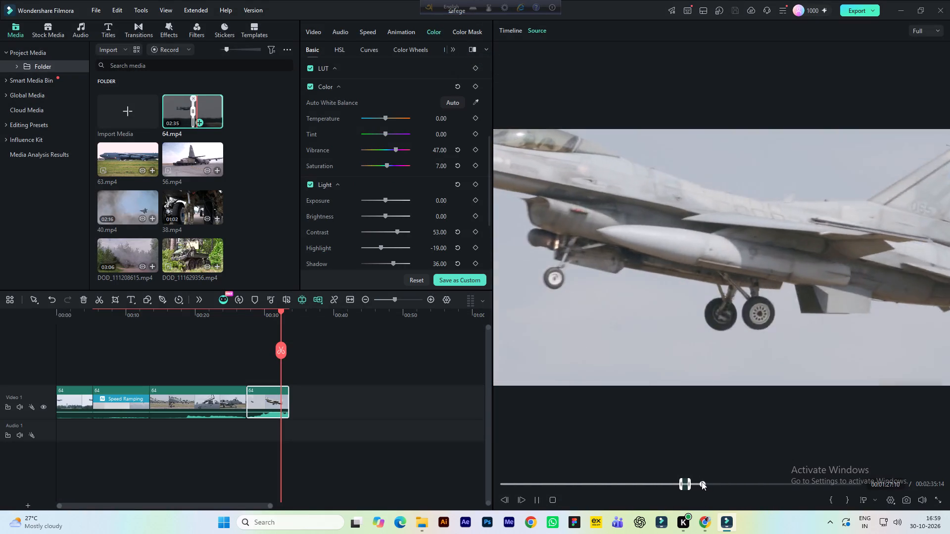
key("space")
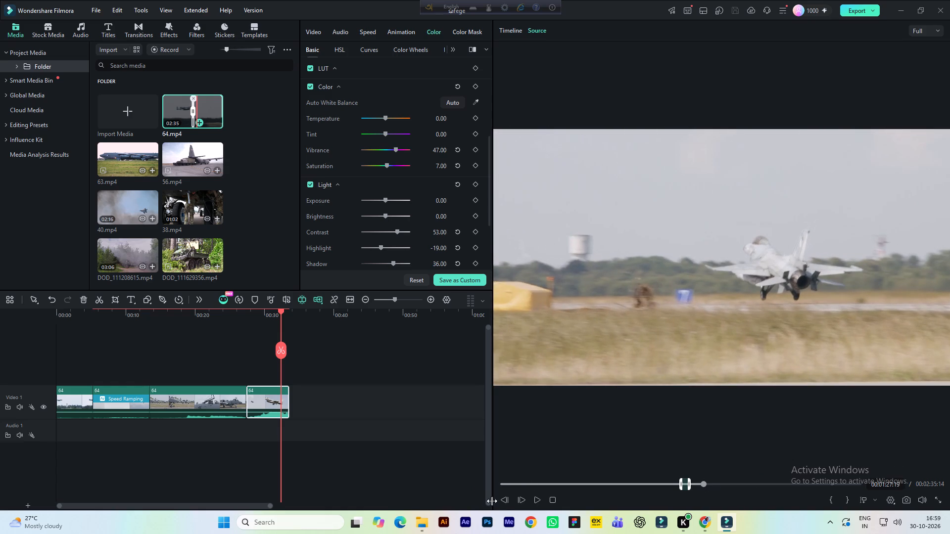
triple_click(501, 500)
triple_click(503, 500)
triple_click(503, 500)
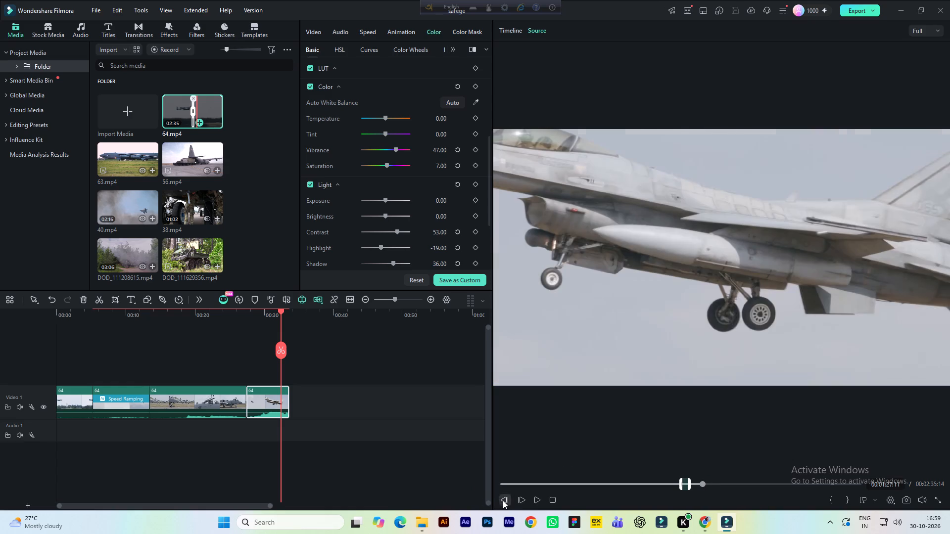
left_click(503, 500)
triple_click(519, 504)
left_click(519, 504)
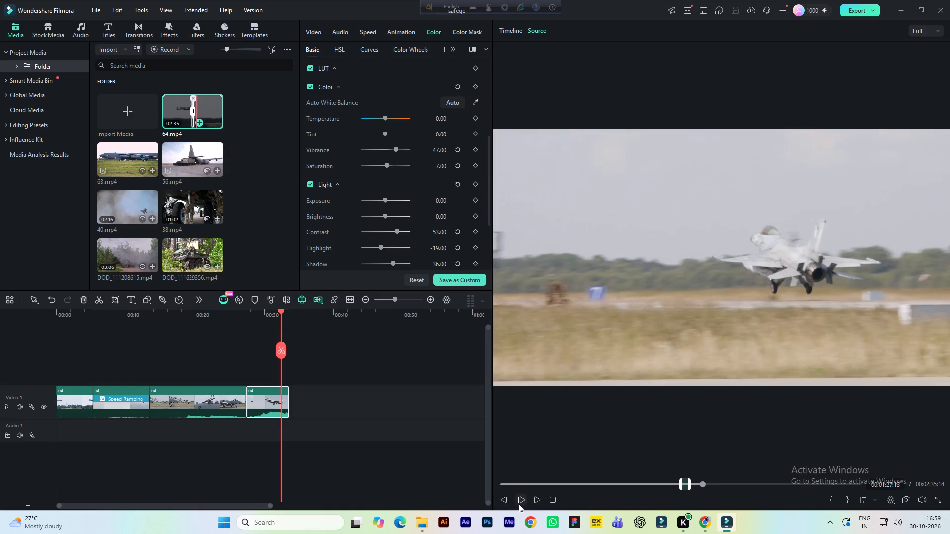
left_click(832, 501)
Mark the out point of the 64.mp4 section at 00:01:30:03, the last jet frame before the cut to the pilot.
key("space")
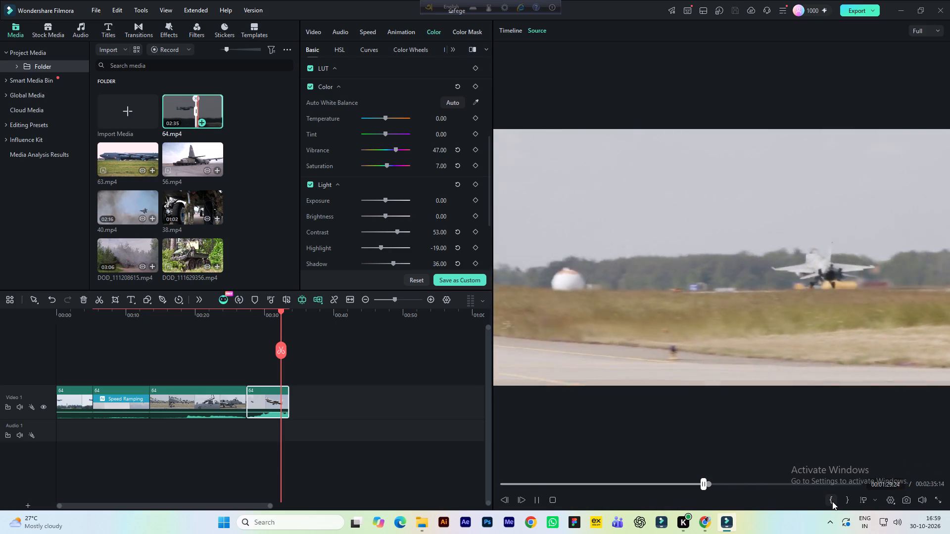
key("space")
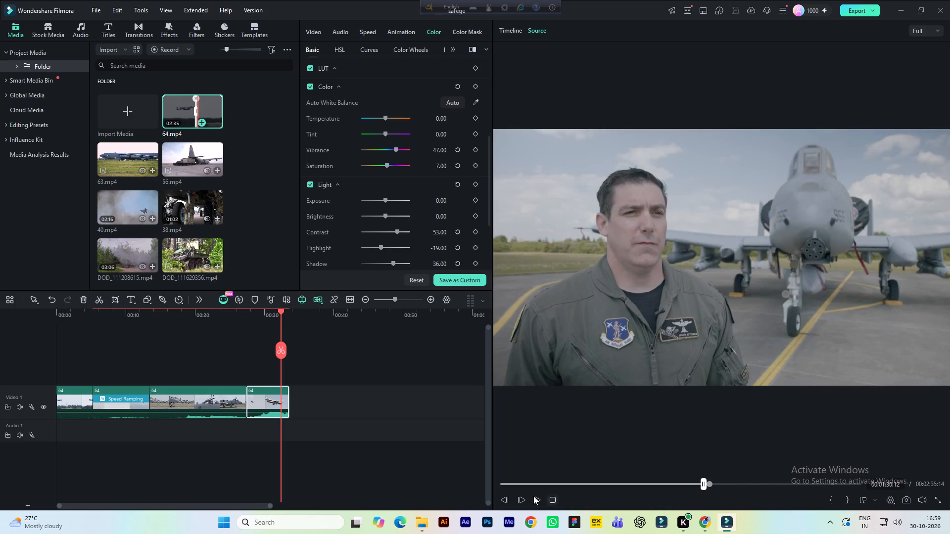
left_click(507, 499)
left_click(507, 499)
left_click(507, 499)
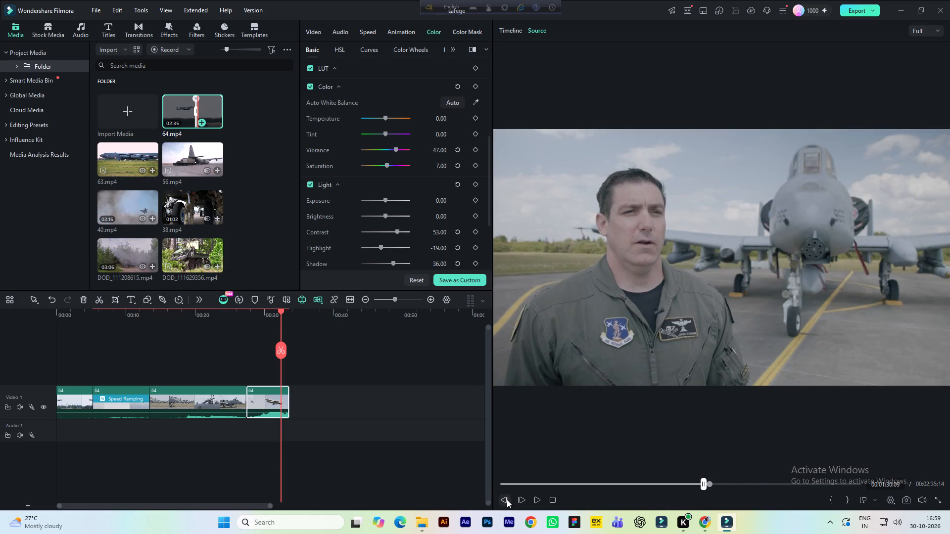
left_click(507, 499)
triple_click(507, 499)
triple_click(507, 499)
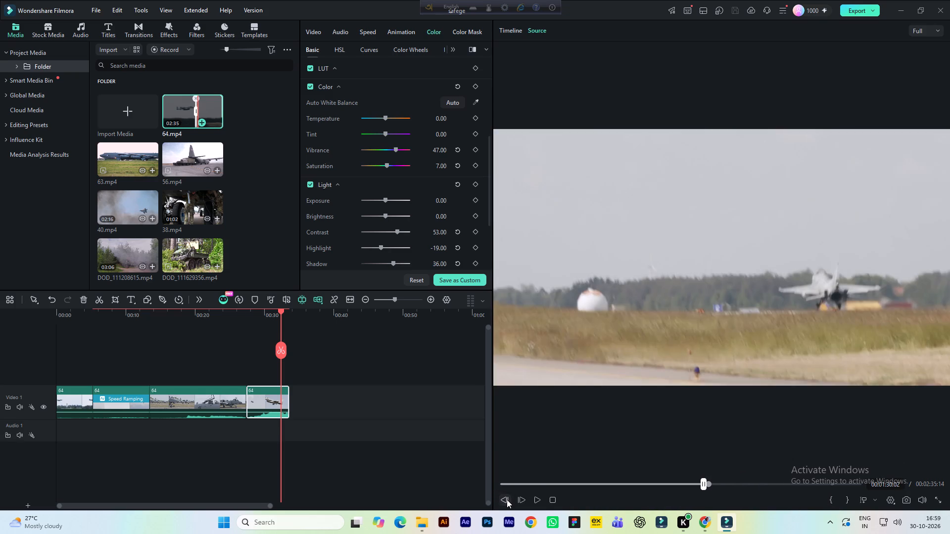
left_click(516, 497)
left_click(516, 497)
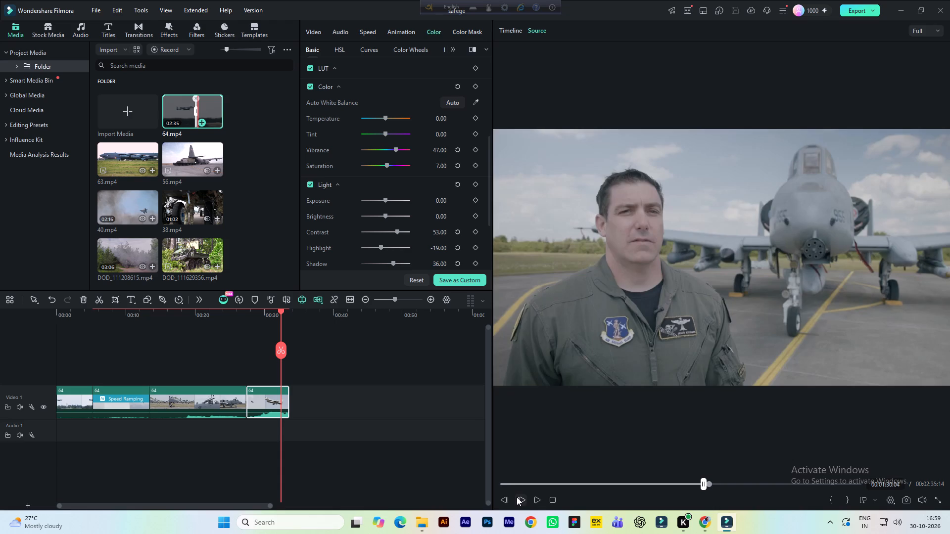
left_click(506, 496)
left_click(844, 496)
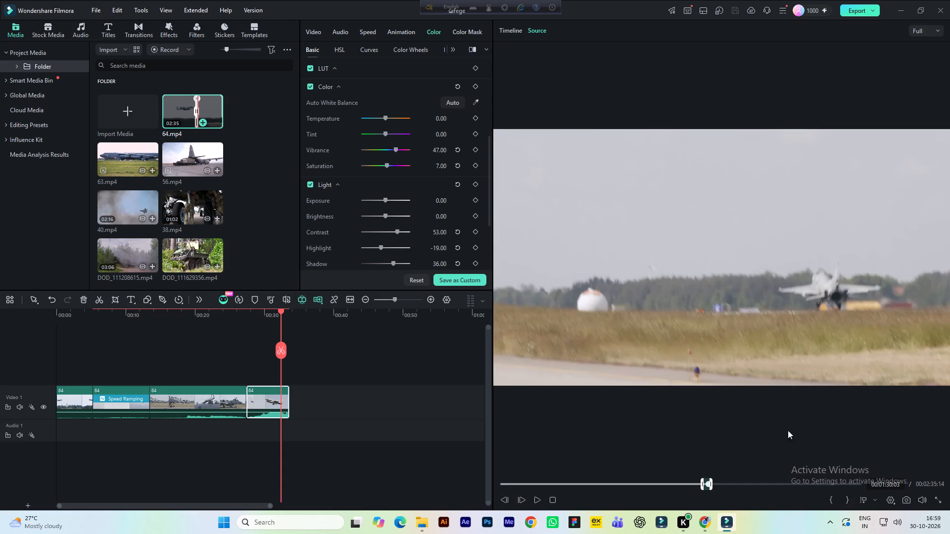
Place the marked 64.mp4 section directly after the fourth clip on Video 1 and play it to about 00:00:34:07.
left_click_drag(704, 312, 395, 398)
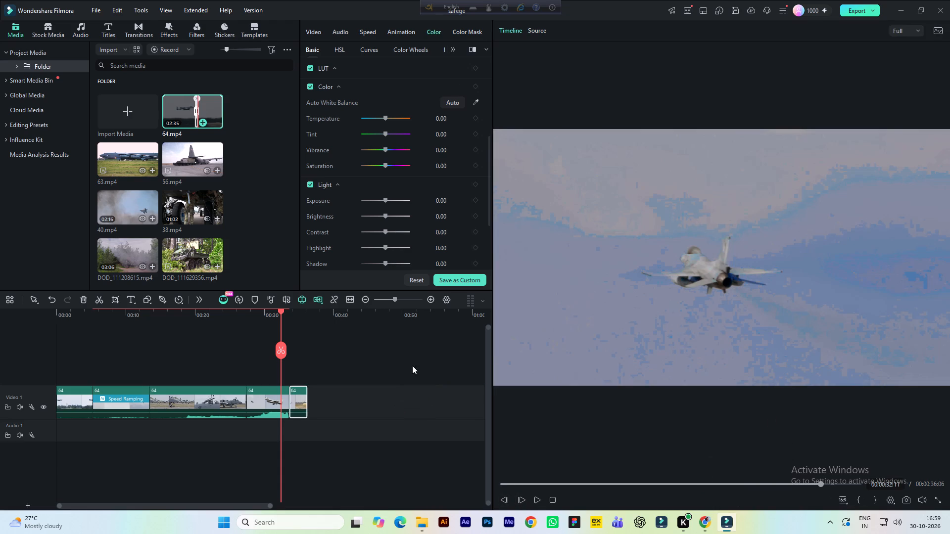
key("space")
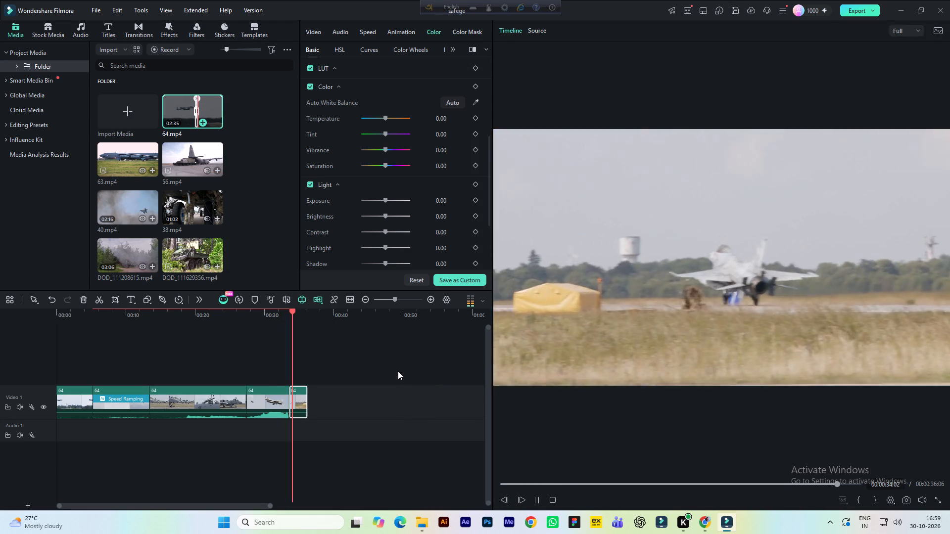
key("space")
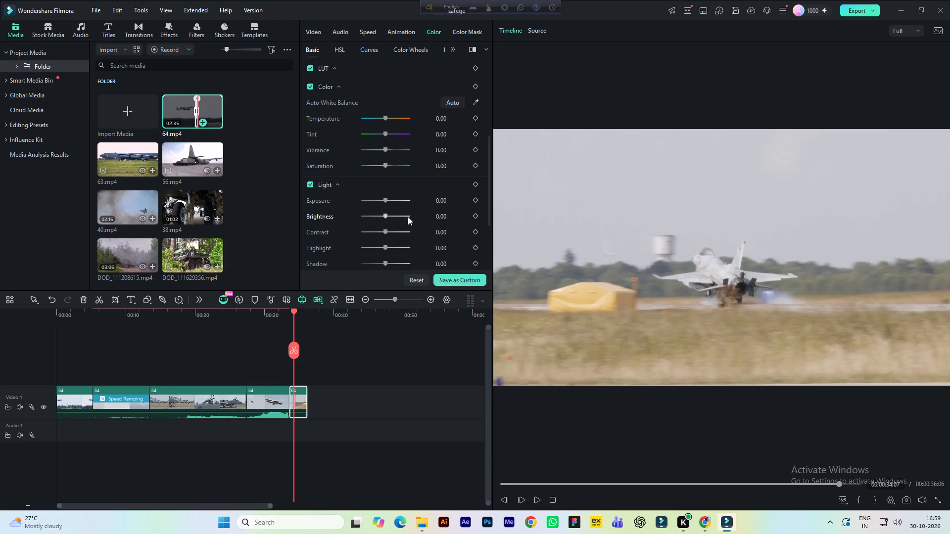
Grade the new fifth clip with contrast 31, saturation 53 and vibrance 29.
left_click(440, 230)
left_click(437, 167)
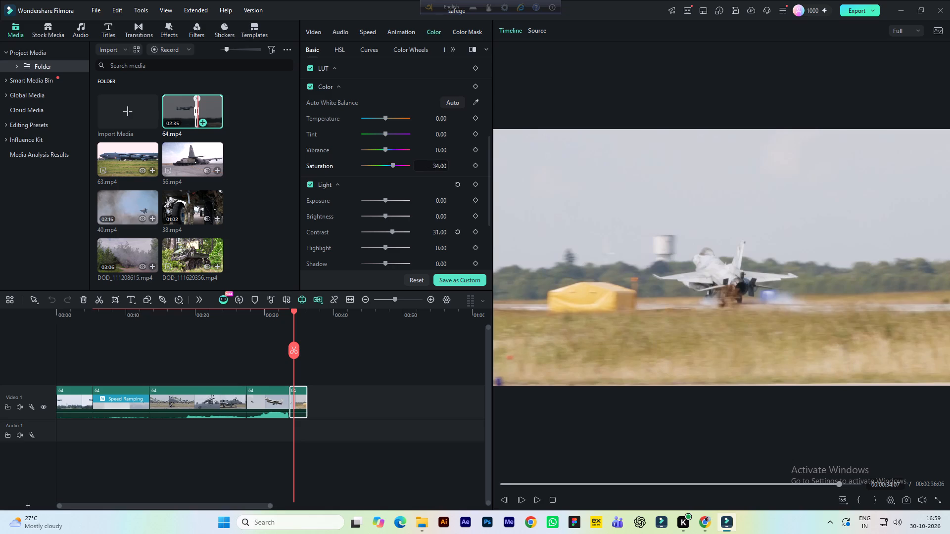
left_click(438, 151)
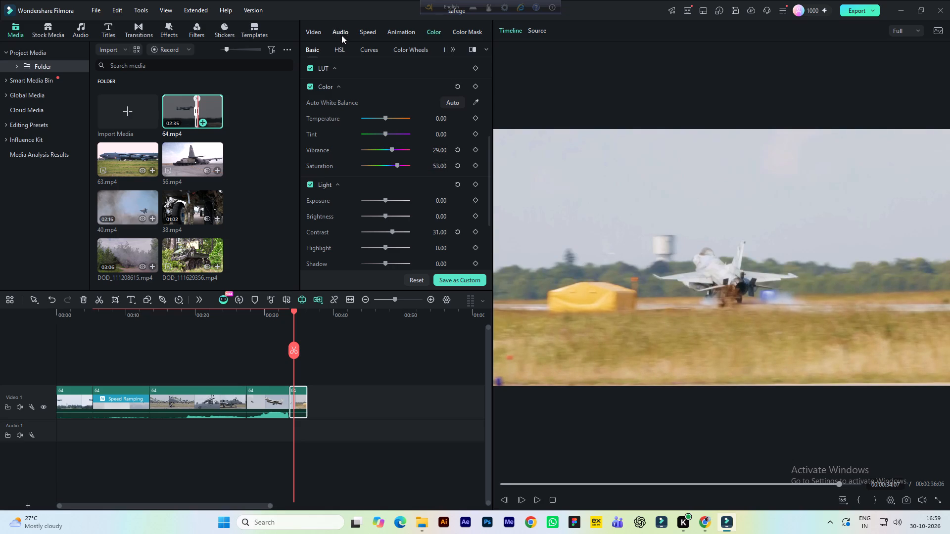
Sample the grey-green treeline beside the jet as a custom HSL colour for the fifth clip.
left_click(339, 47)
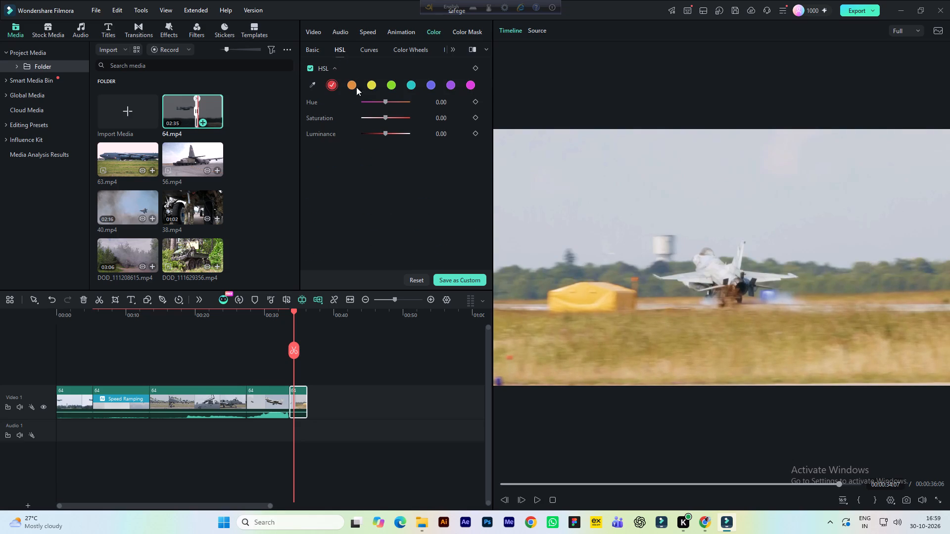
left_click(312, 83)
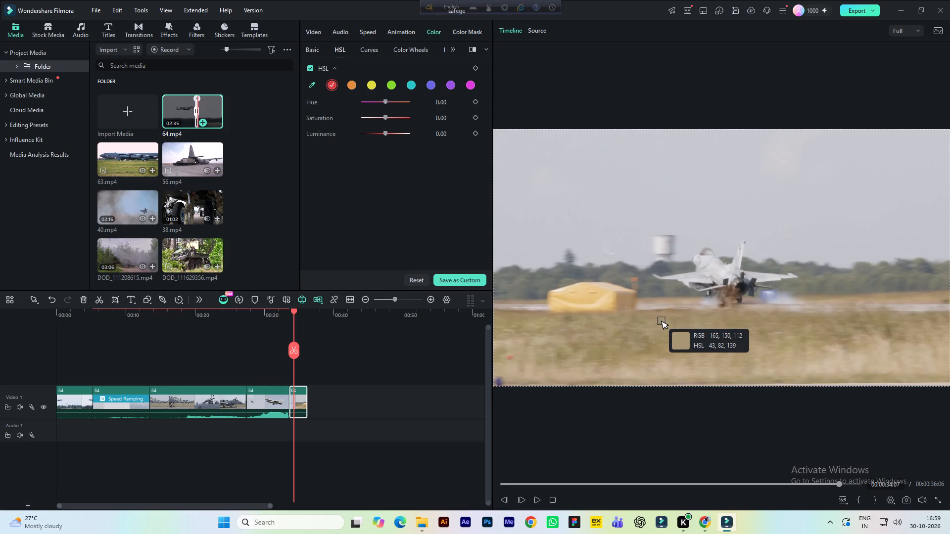
left_click(657, 290)
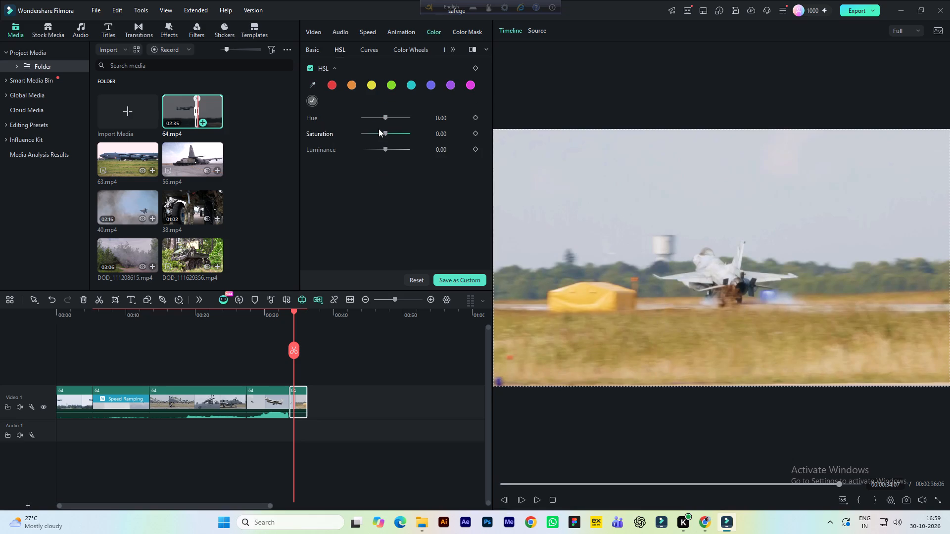
Sample the dry grass below the jet as a second custom HSL colour and set its hue to 100 and saturation to -21.
left_click(314, 85)
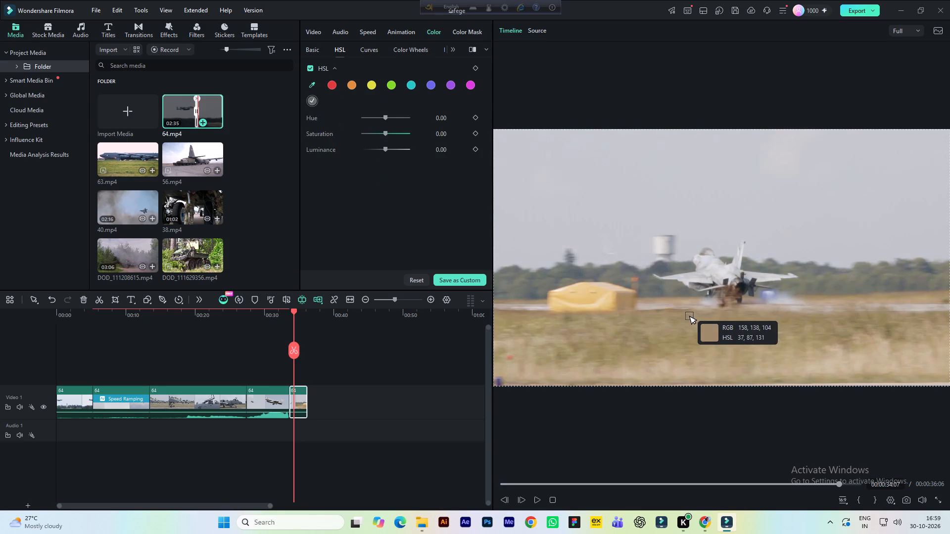
left_click(690, 318)
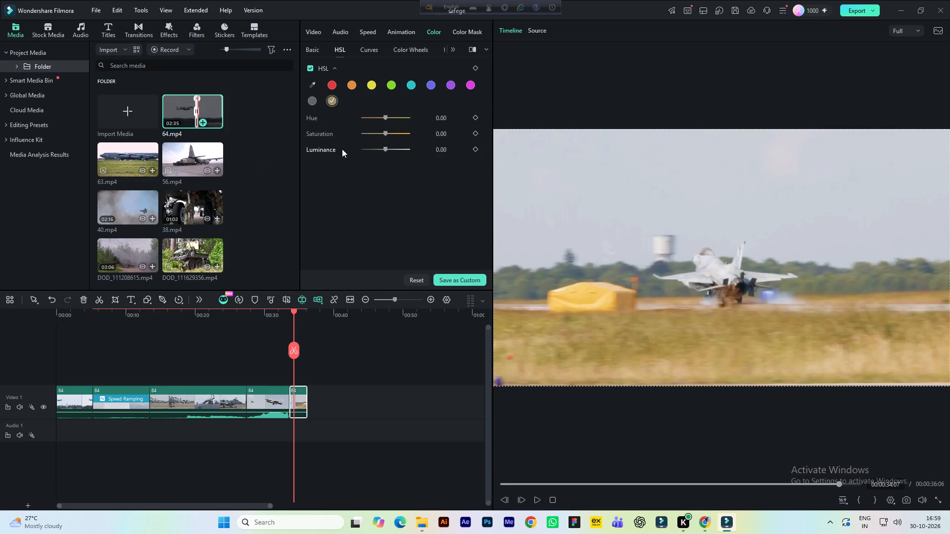
left_click_drag(386, 116, 397, 114)
left_click_drag(397, 114, 401, 116)
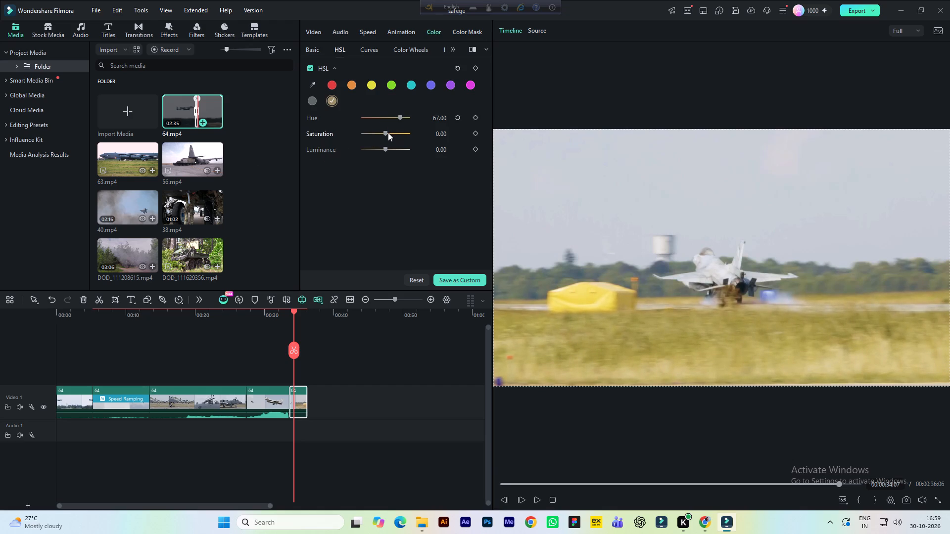
left_click(382, 133)
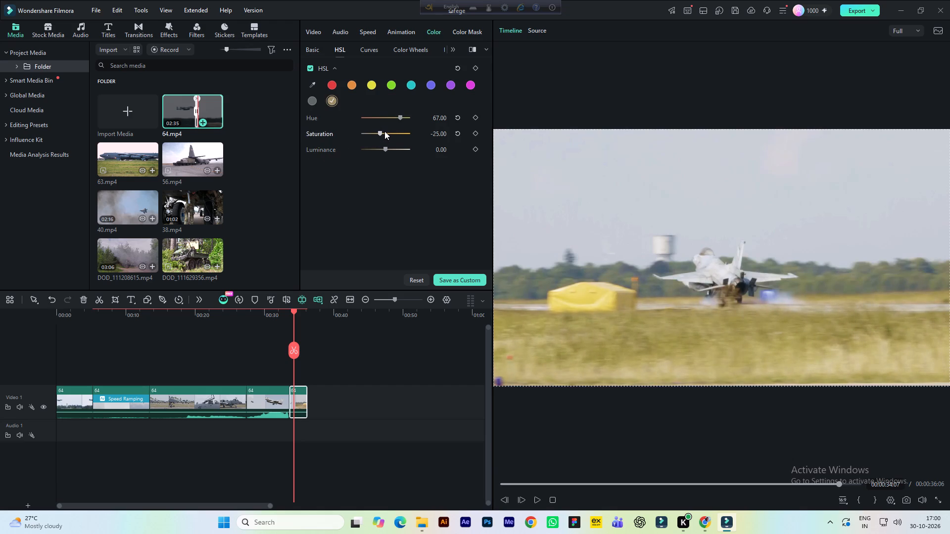
left_click(384, 131)
left_click_drag(400, 117, 413, 113)
left_click_drag(413, 113, 413, 113)
left_click(382, 133)
Set the fifth clip's green HSL range to hue 49, saturation 76 and luminance -38.
left_click(389, 85)
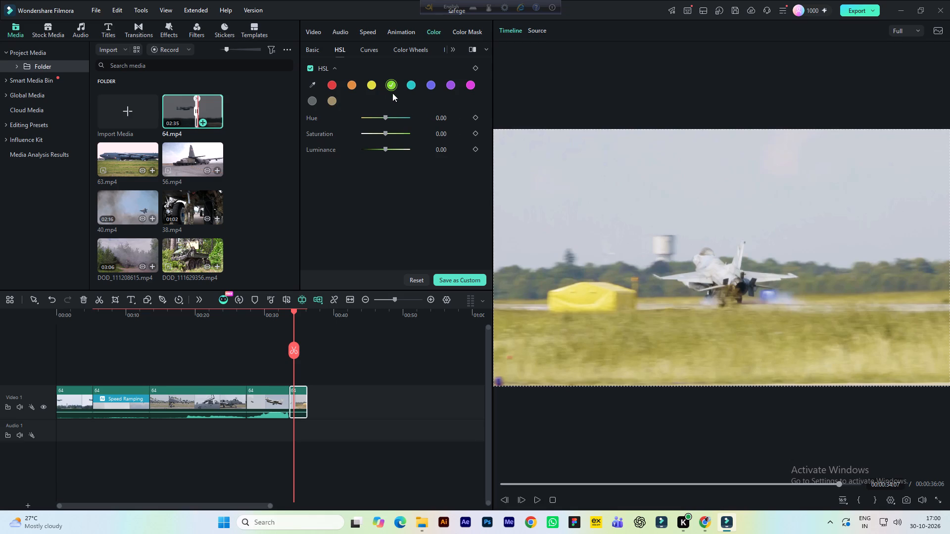
left_click_drag(388, 117, 397, 116)
left_click_drag(393, 132, 403, 133)
left_click_drag(403, 133, 403, 134)
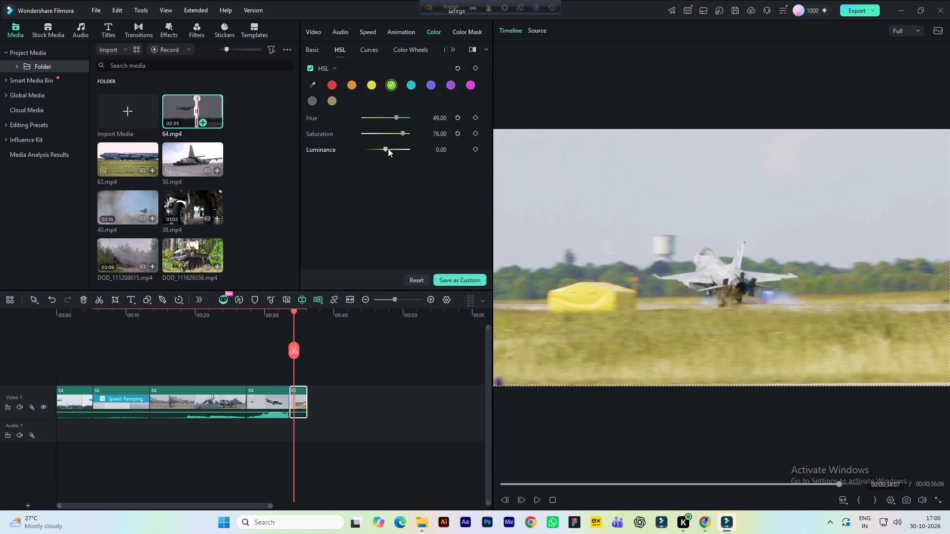
left_click_drag(385, 148, 377, 148)
left_click_drag(377, 148, 377, 148)
Enable the Hue/Saturation curves, sample the treeline beside the jet, and raise its Hue vs Sat point to about 1.18 at hue 77.
left_click(370, 52)
scroll(349, 136, "down", 5)
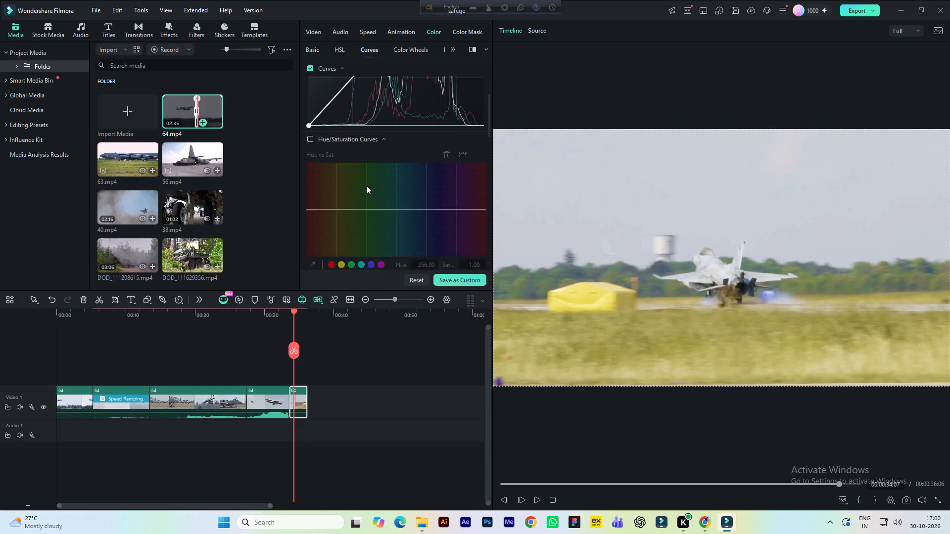
scroll(366, 185, "down", 1)
left_click(310, 102)
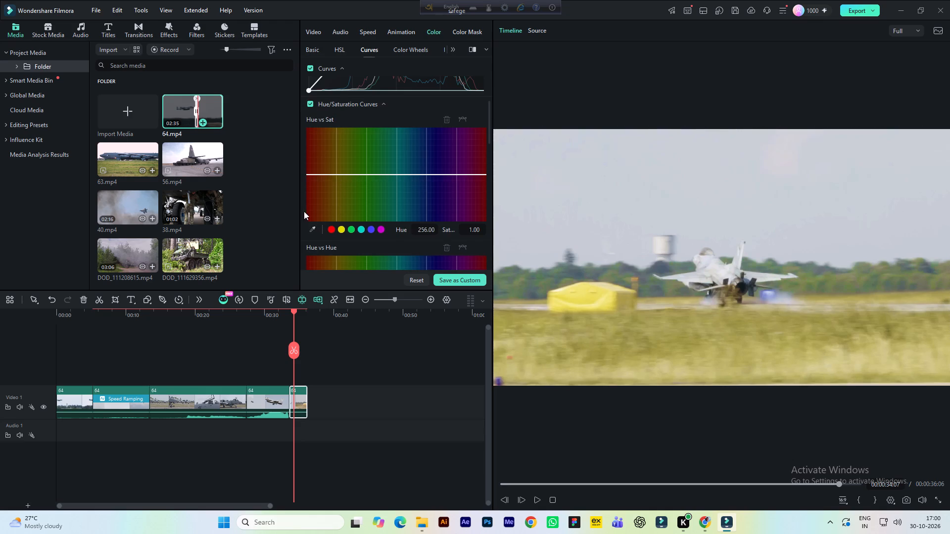
left_click(311, 230)
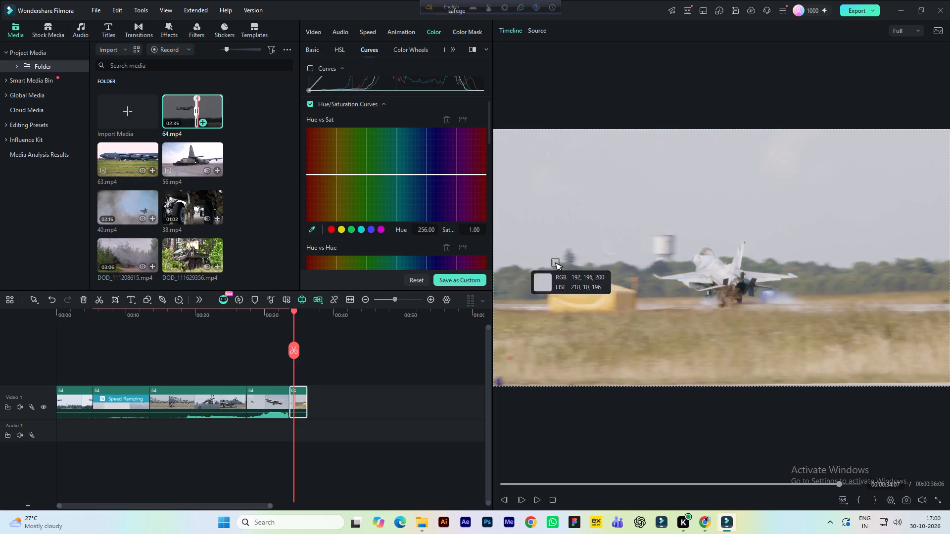
left_click(670, 286)
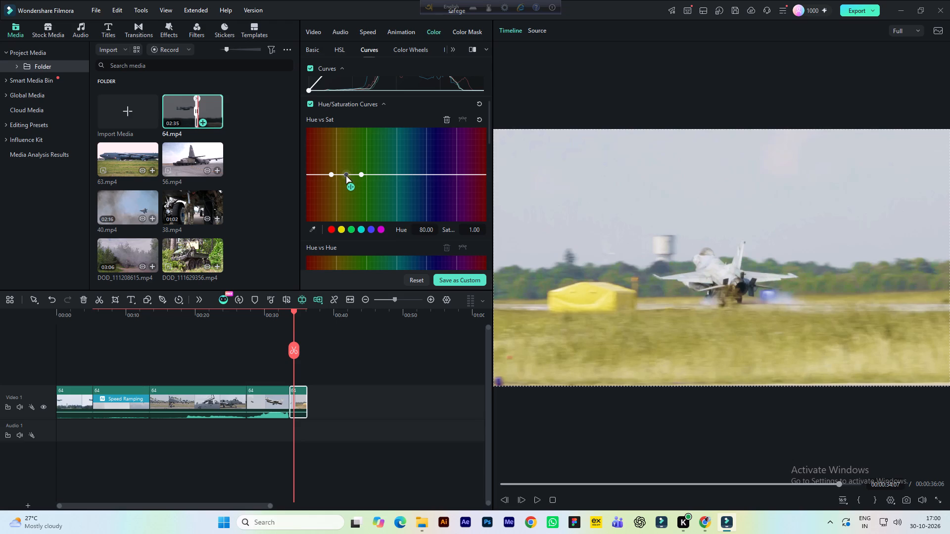
left_click_drag(345, 175, 349, 158)
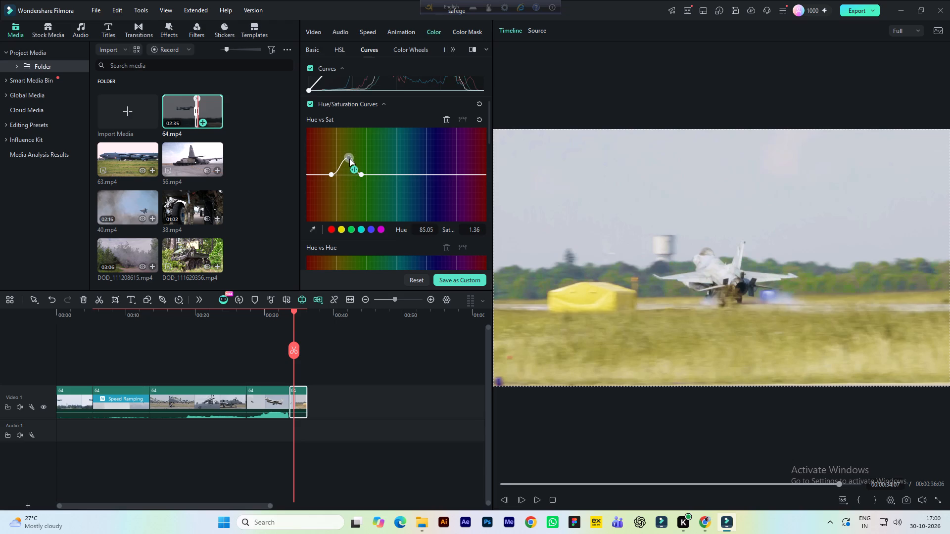
left_click_drag(349, 158, 346, 142)
left_click_drag(346, 142, 345, 166)
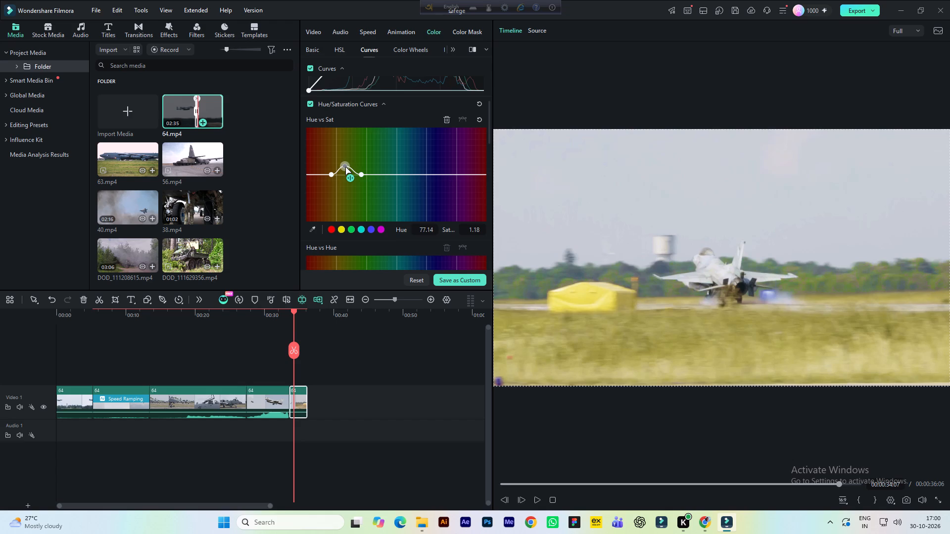
On the Hue vs Hue curve, sample the dry grass, add a green point, and lower that point to about -97 at hue 125.
scroll(377, 193, "down", 4)
scroll(345, 221, "down", 1)
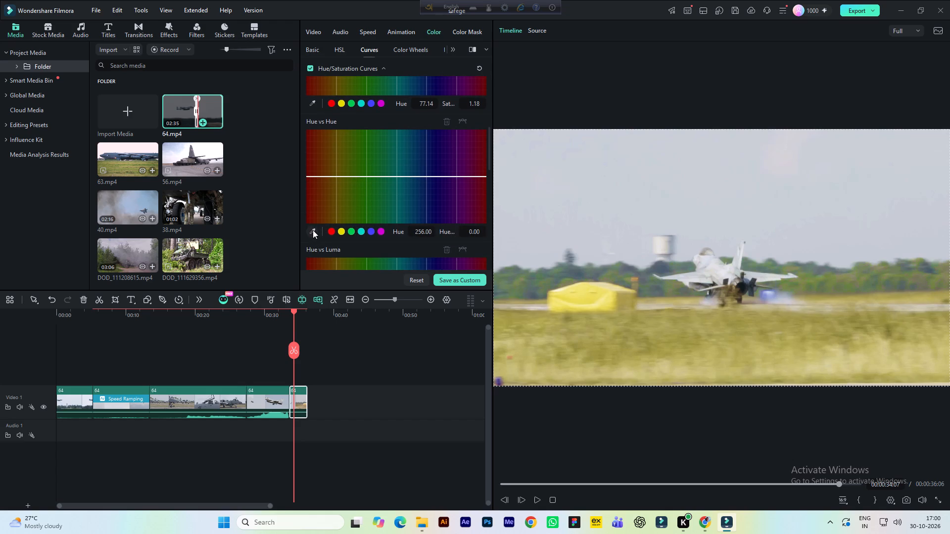
left_click(313, 230)
left_click(662, 315)
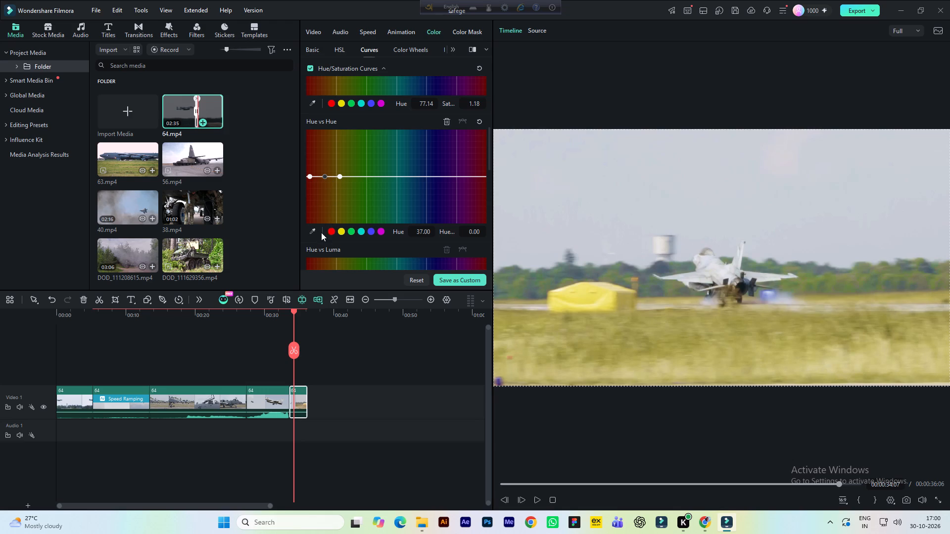
left_click(351, 231)
left_click_drag(366, 176, 366, 170)
left_click_drag(366, 170, 369, 202)
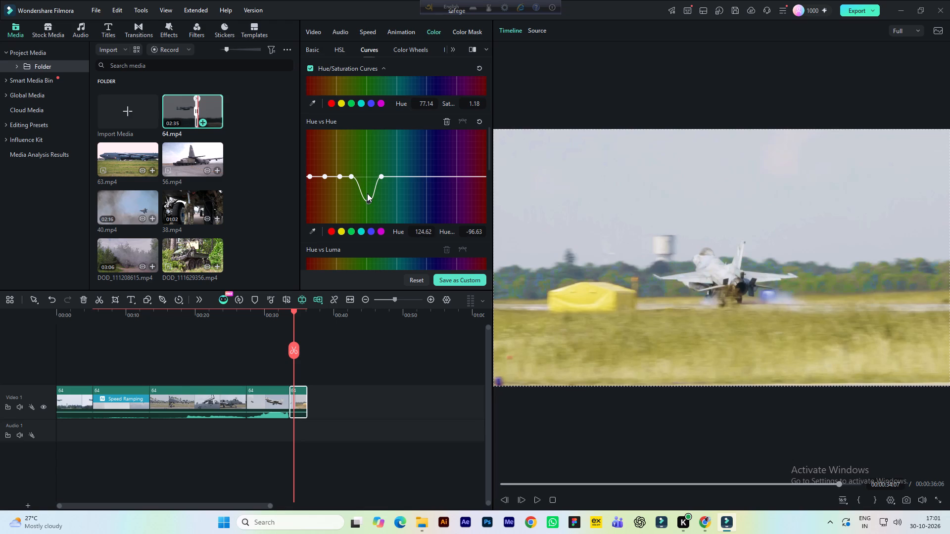
Sample the treeline beside the jet as a point on the Hue vs Luma curve.
scroll(367, 189, "down", 2)
scroll(328, 211, "down", 3)
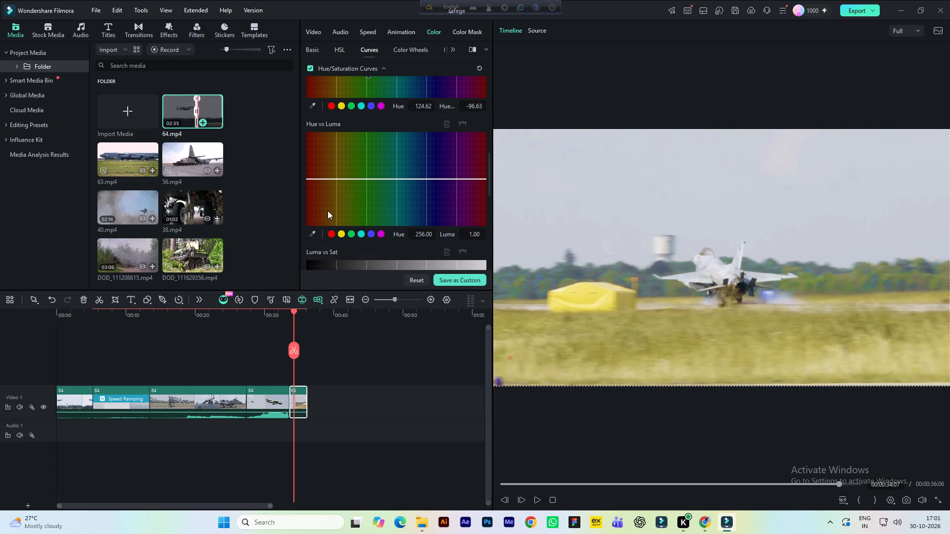
left_click(313, 233)
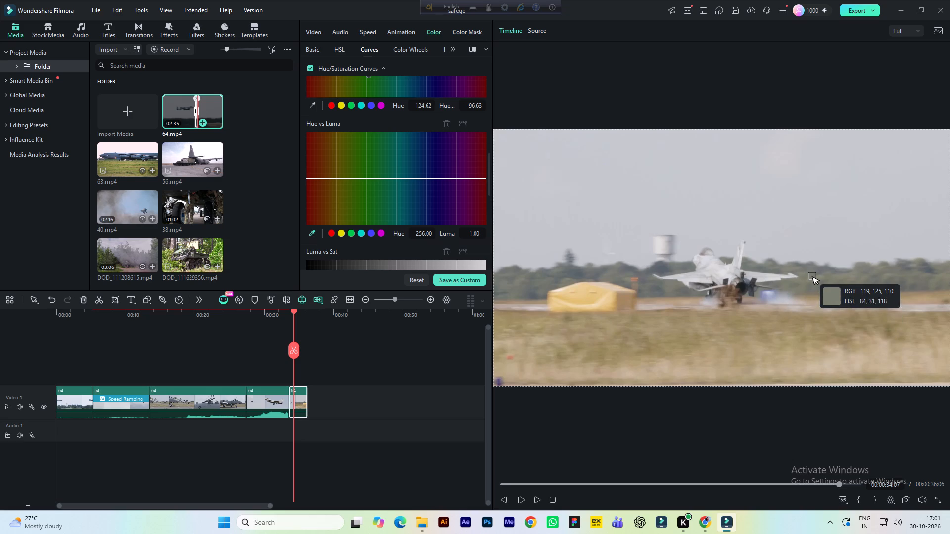
left_click(842, 281)
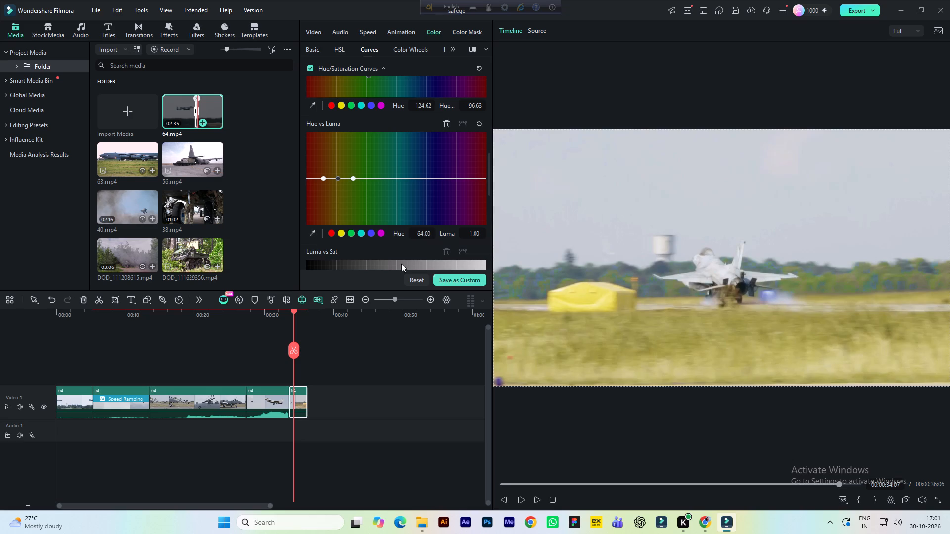
Sample the dry grass on the Hue vs Luma curve and raise its point to about 1.21 at hue 36.
left_click(310, 234)
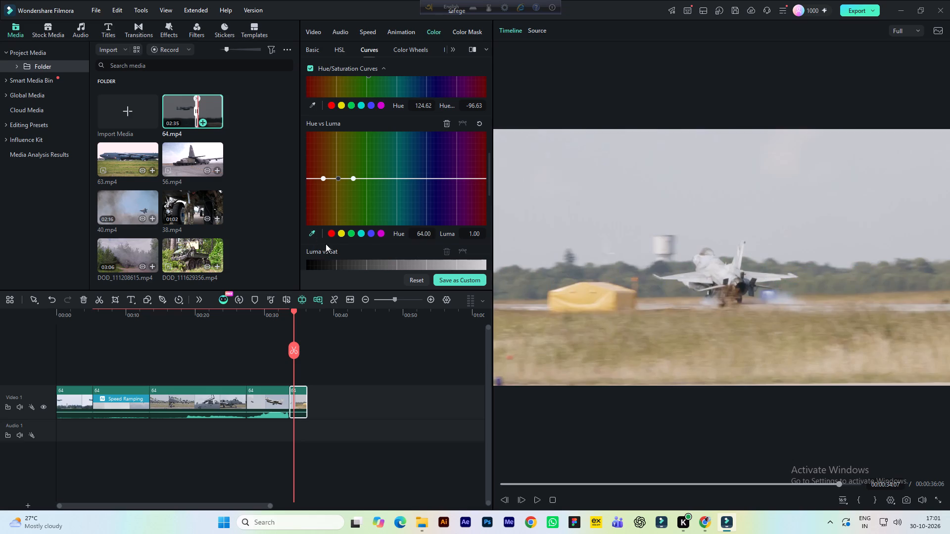
left_click(672, 321)
left_click_drag(323, 178, 323, 177)
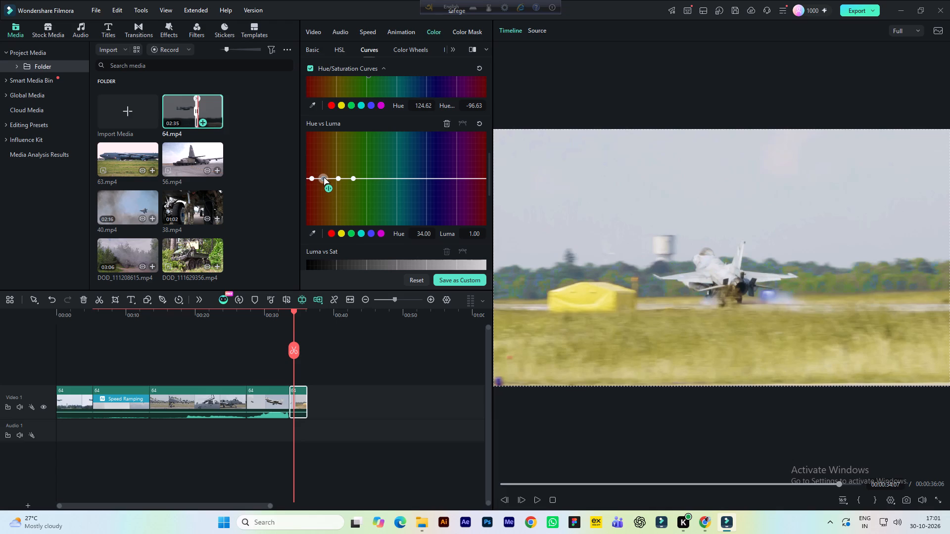
left_click_drag(323, 177, 318, 197)
left_click_drag(318, 197, 321, 179)
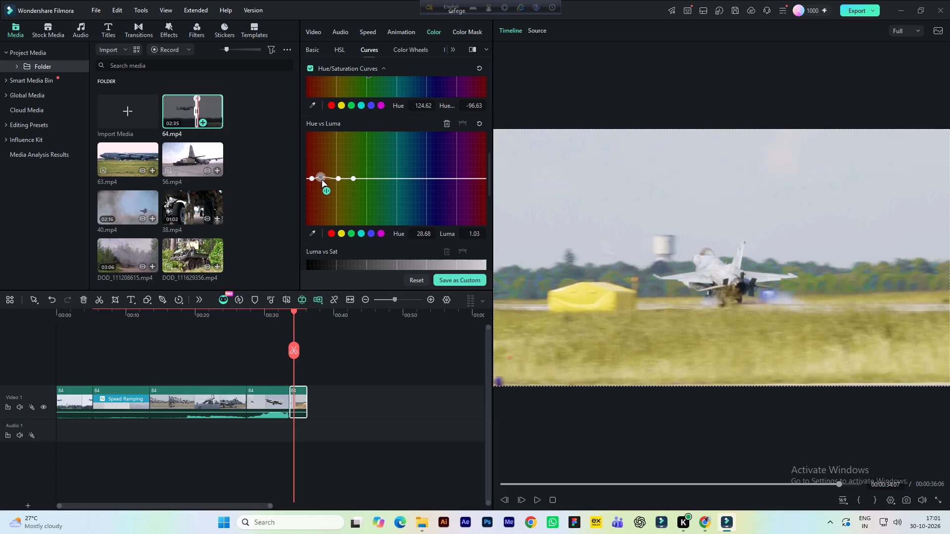
left_click_drag(321, 179, 324, 169)
scroll(364, 222, "down", 3)
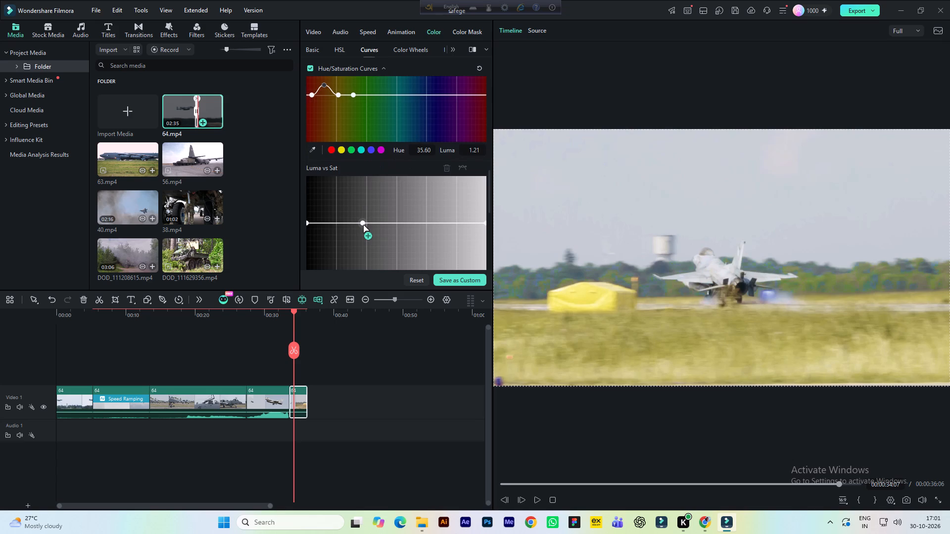
scroll(372, 176, "up", 7)
Return to the fifth clip's basic video properties and save the project.
left_click(317, 31)
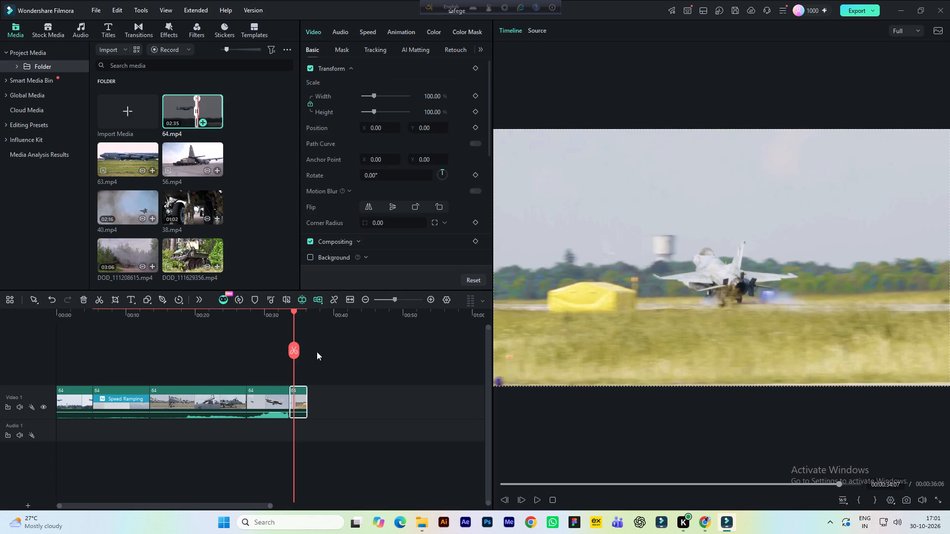
key("ctrl+s")
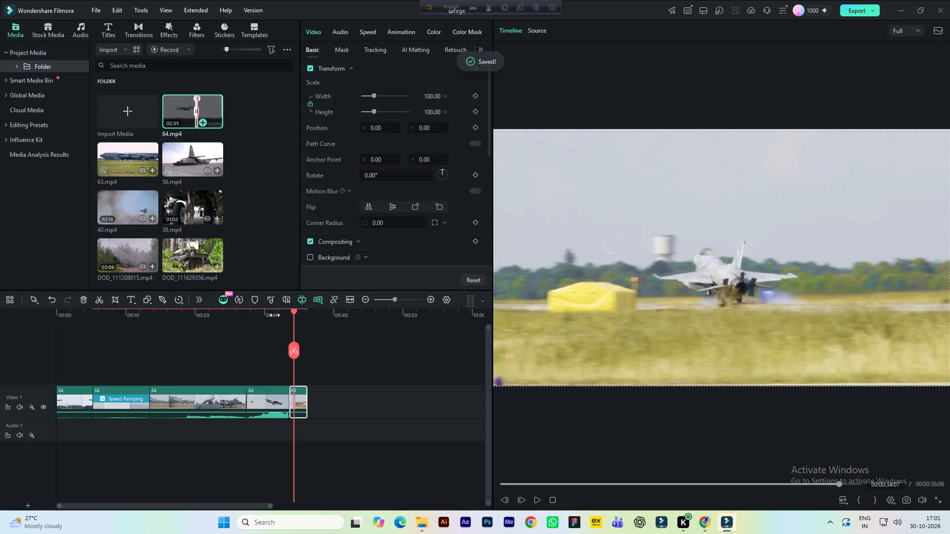
Compare frames of the colour-graded fifth clip on the timeline with the ungraded 64.mp4 source footage.
left_click(297, 315)
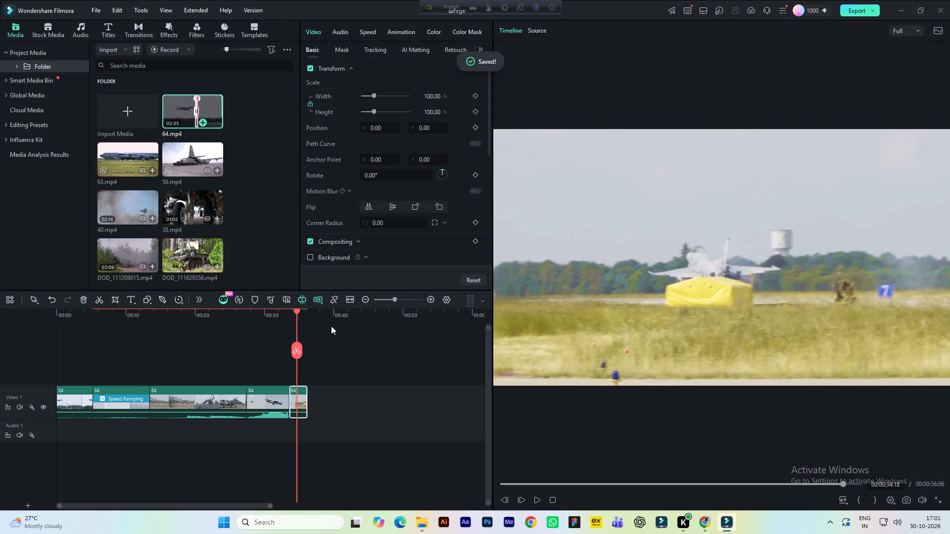
left_click(294, 313)
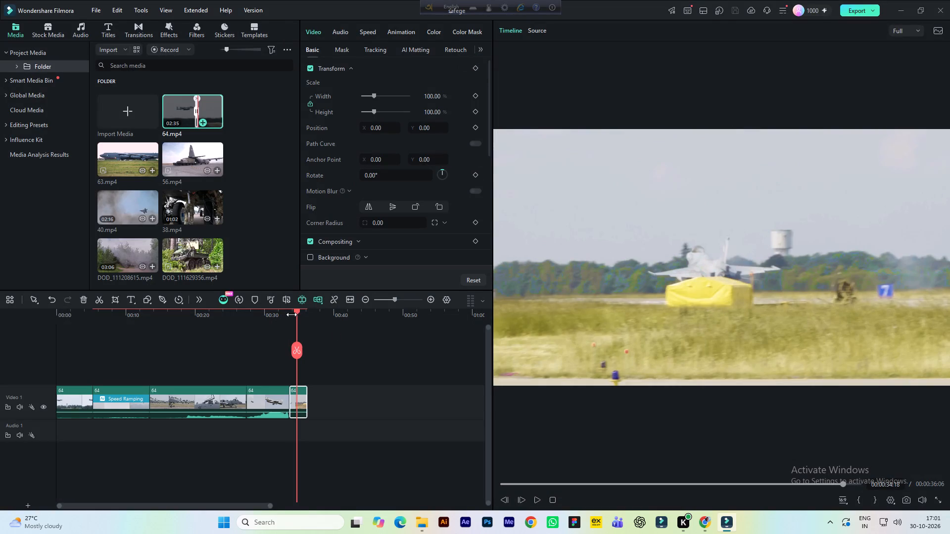
left_click(291, 314)
left_click(535, 30)
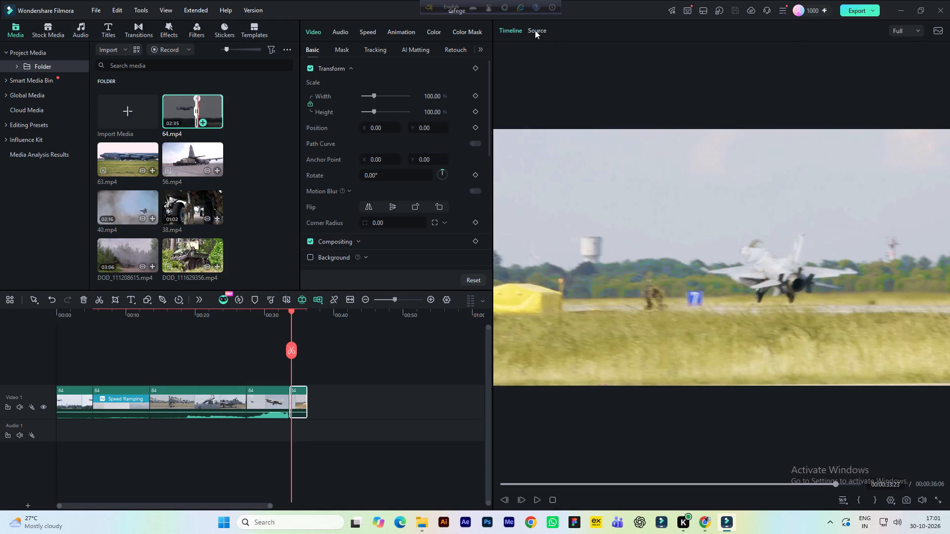
left_click(705, 484)
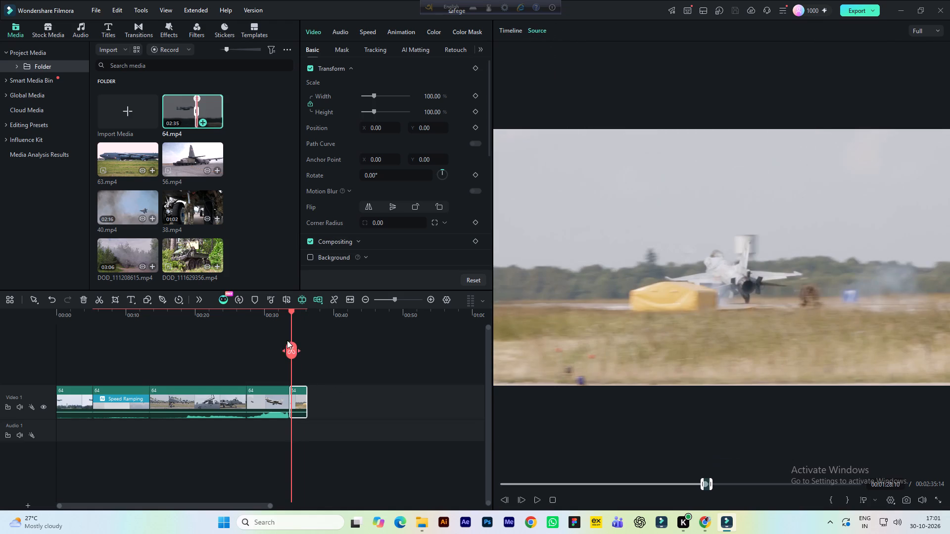
left_click(514, 28)
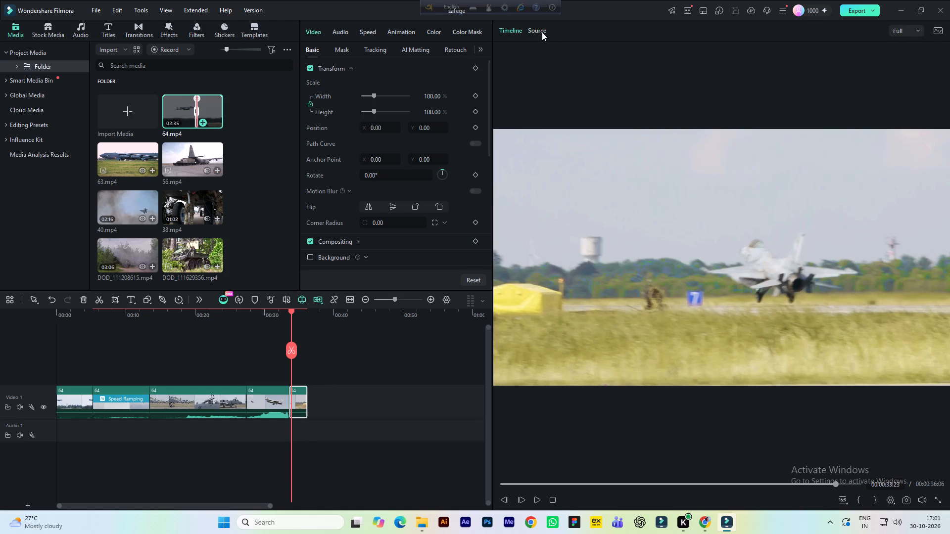
left_click(542, 32)
left_click(507, 27)
Play the timeline from about 31 seconds into the fifth clip to review the colour grade.
left_click(273, 317)
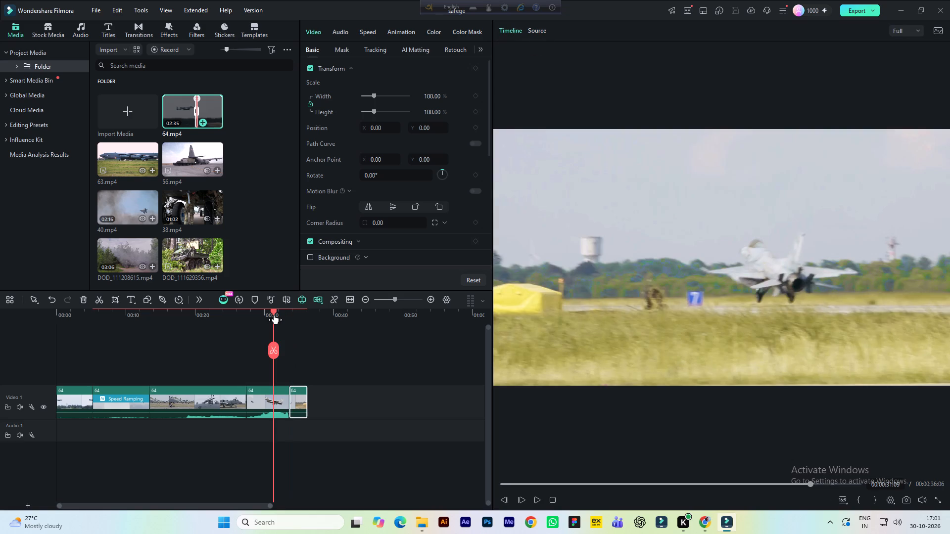
key("space")
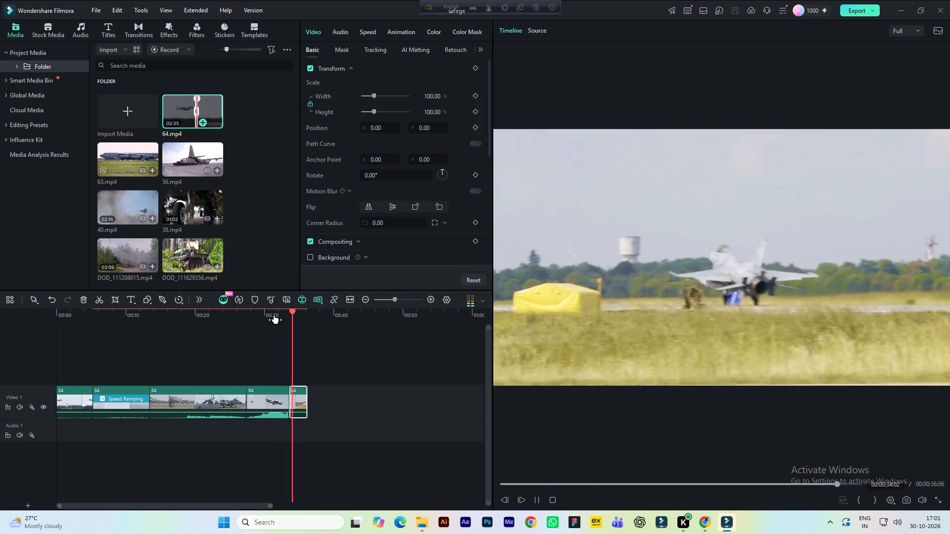
key("space")
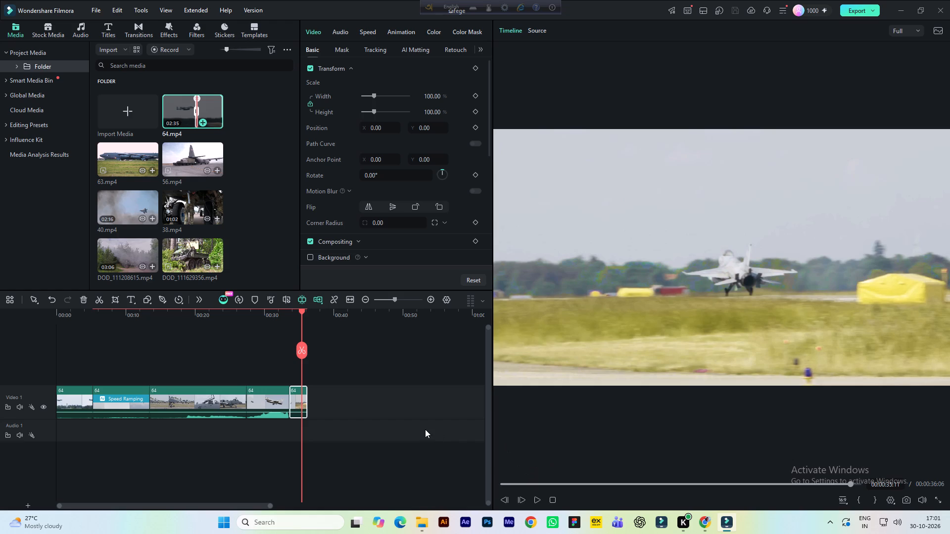
Switch to Google Chrome.
left_click(706, 523)
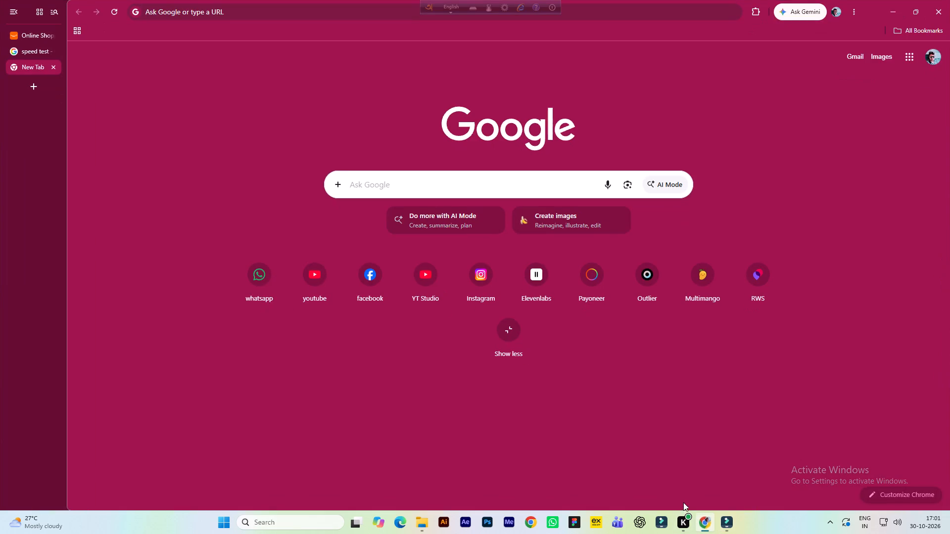